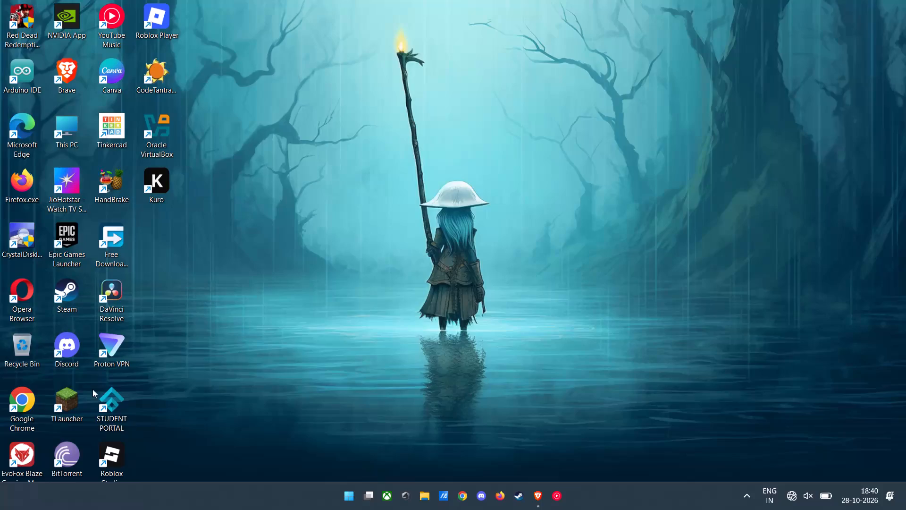
Find the Canva app on the computer and launch it.
left_click(348, 496)
type("ca")
type("nv")
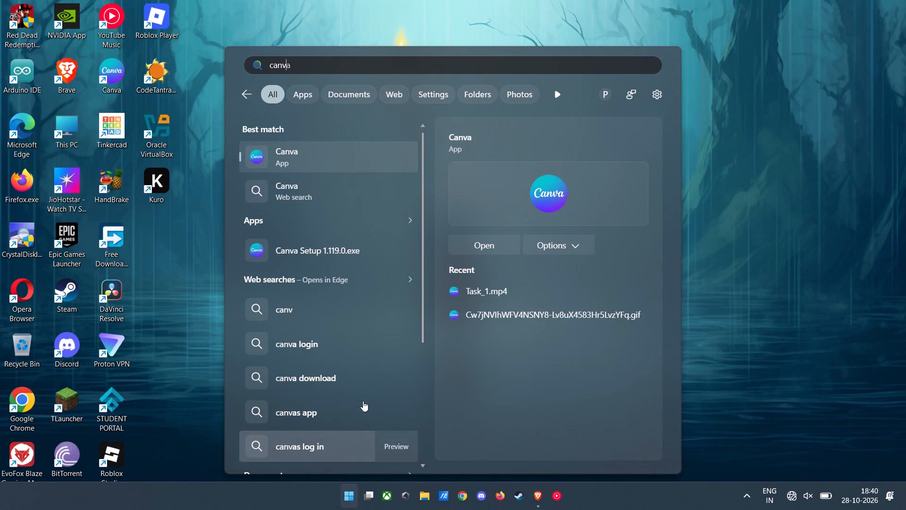
left_click(493, 247)
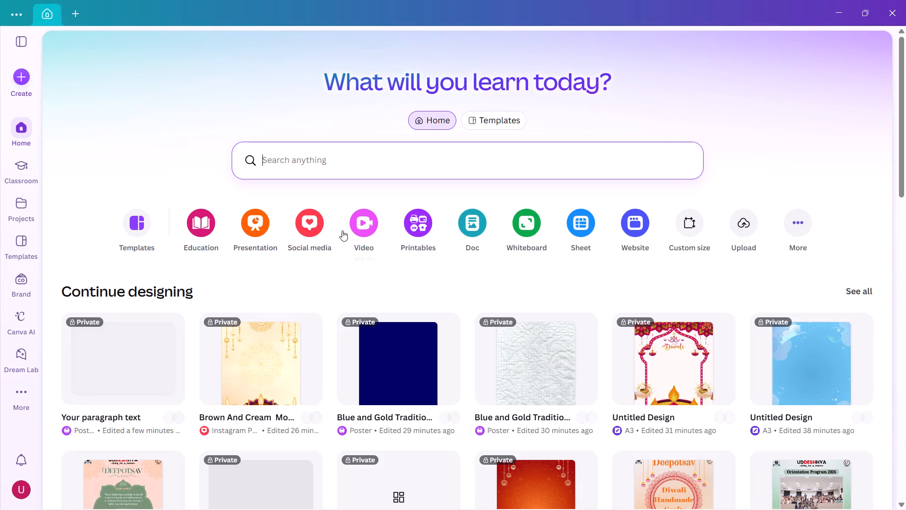
Open the recent design "Untitled (Poster (A3 Portrait))" showing the Deepotsav "FUN GAME" poster.
scroll(337, 393, "down", 1)
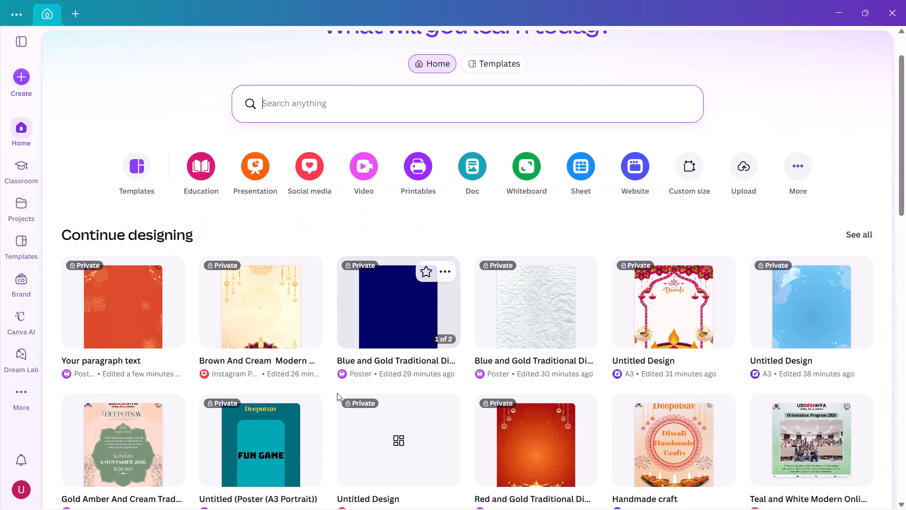
left_click(250, 451)
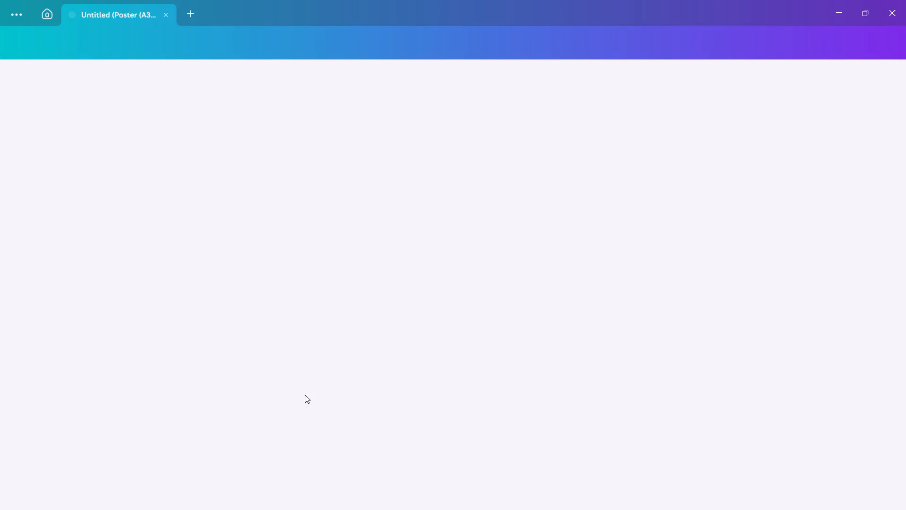
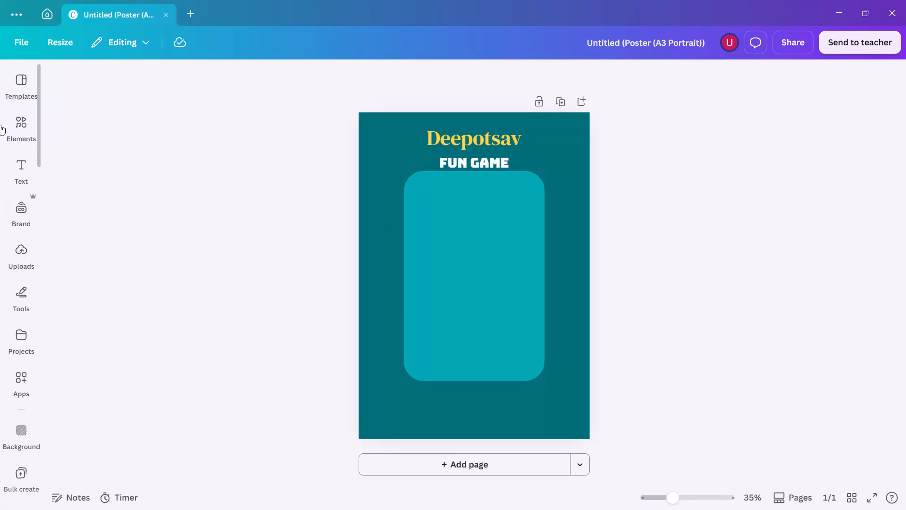
Search the elements library for "rounded rectangle".
left_click(13, 126)
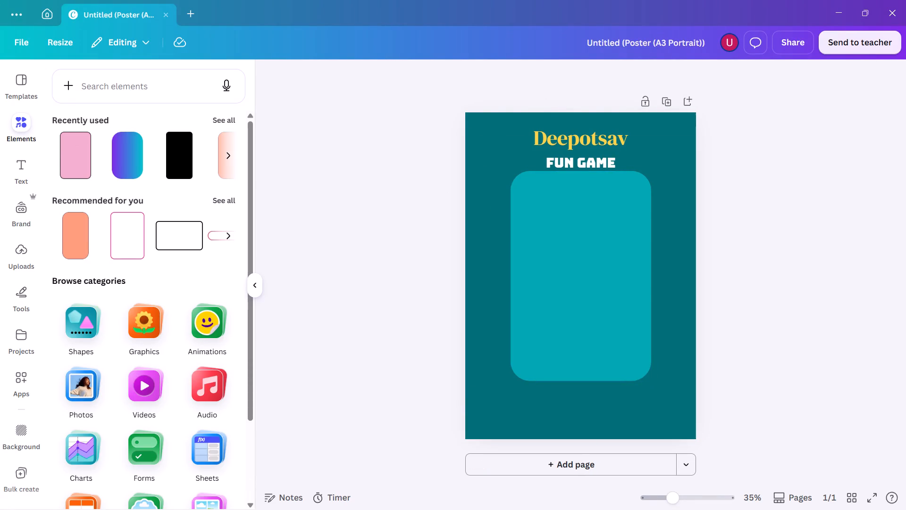
left_click(125, 93)
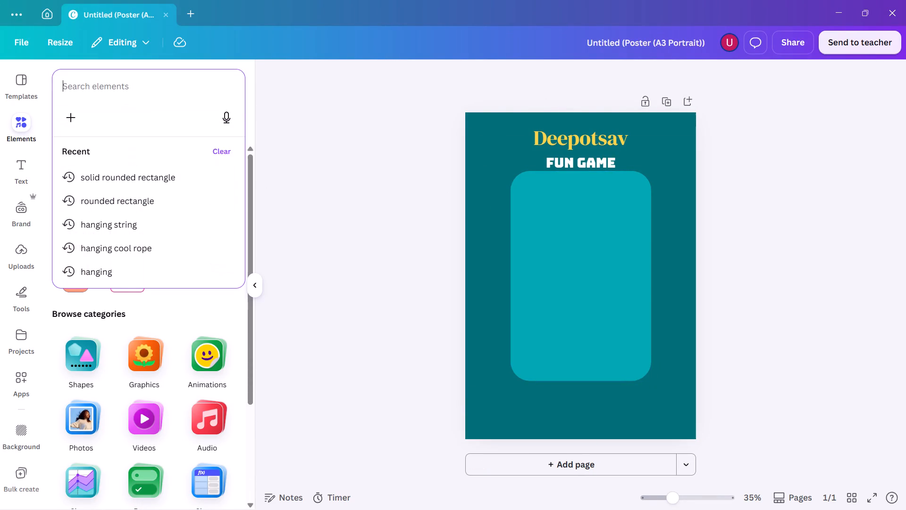
key("r")
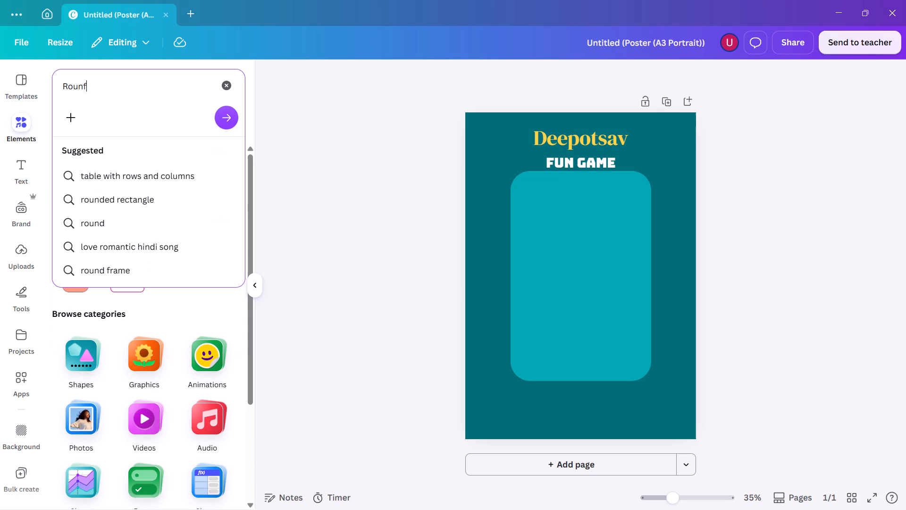
key("BackSpace")
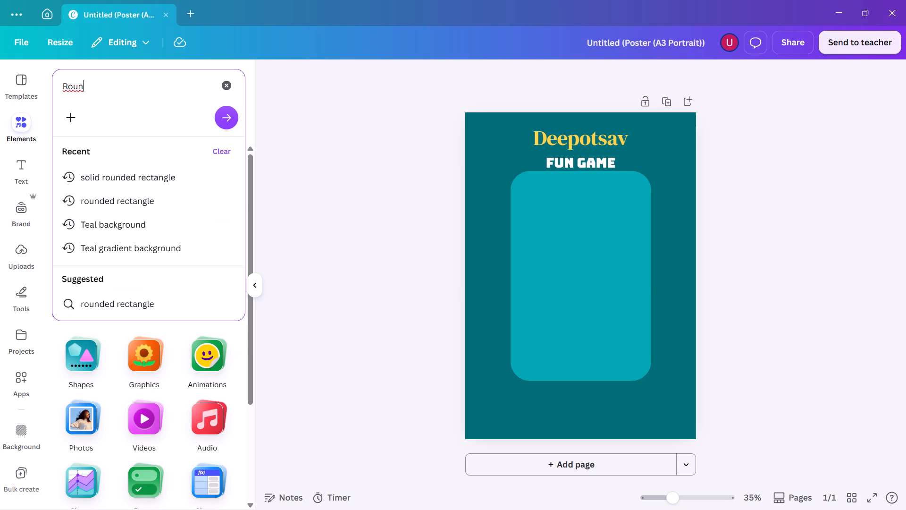
left_click(129, 210)
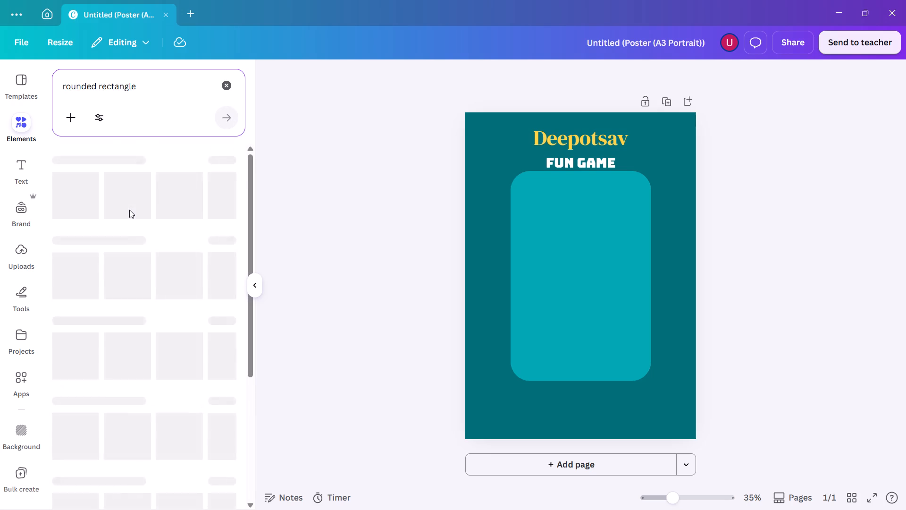
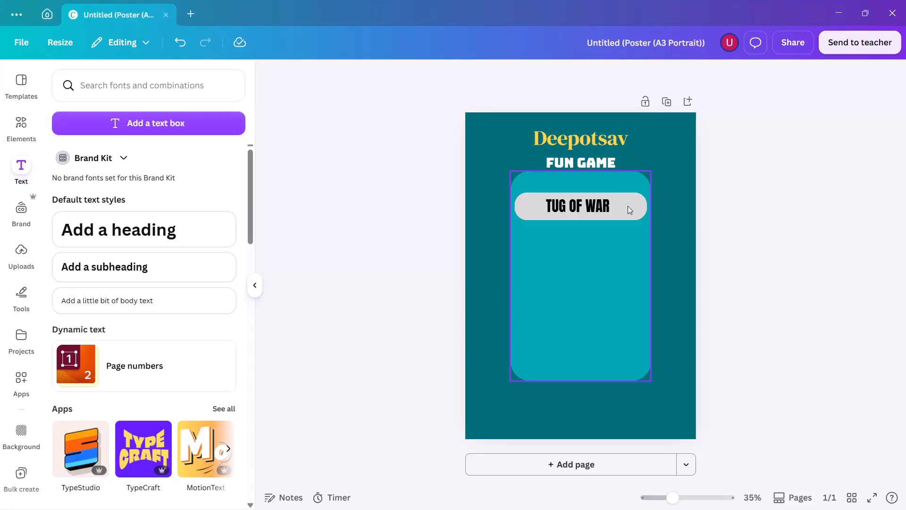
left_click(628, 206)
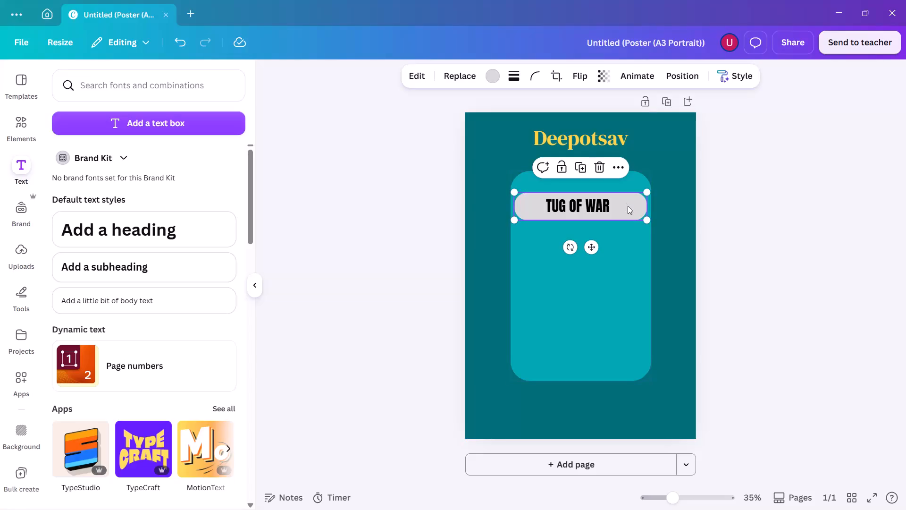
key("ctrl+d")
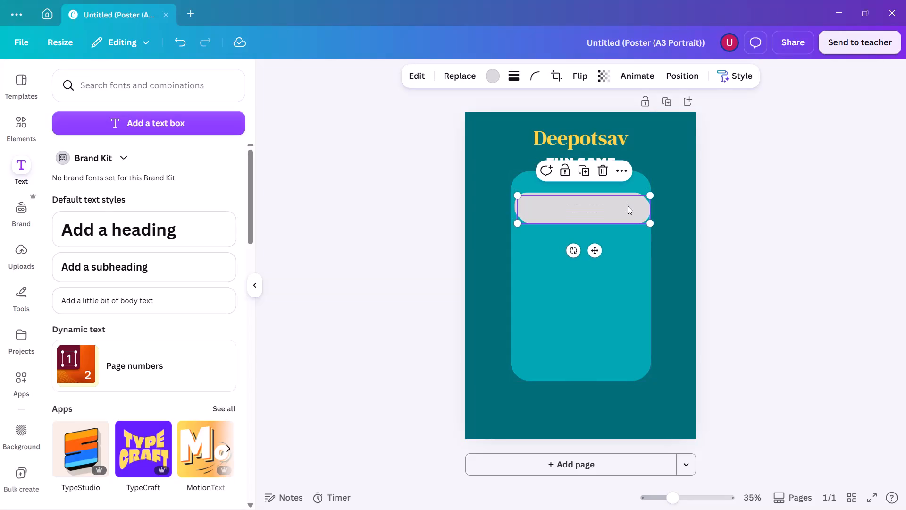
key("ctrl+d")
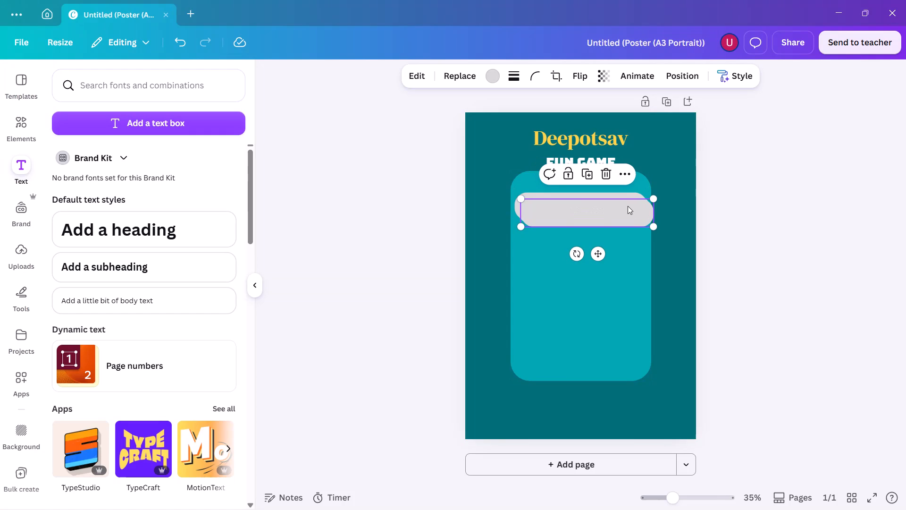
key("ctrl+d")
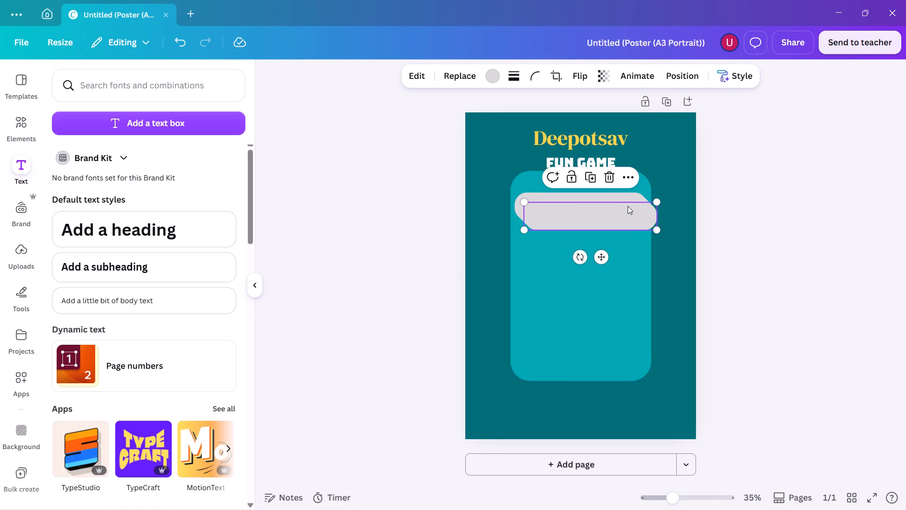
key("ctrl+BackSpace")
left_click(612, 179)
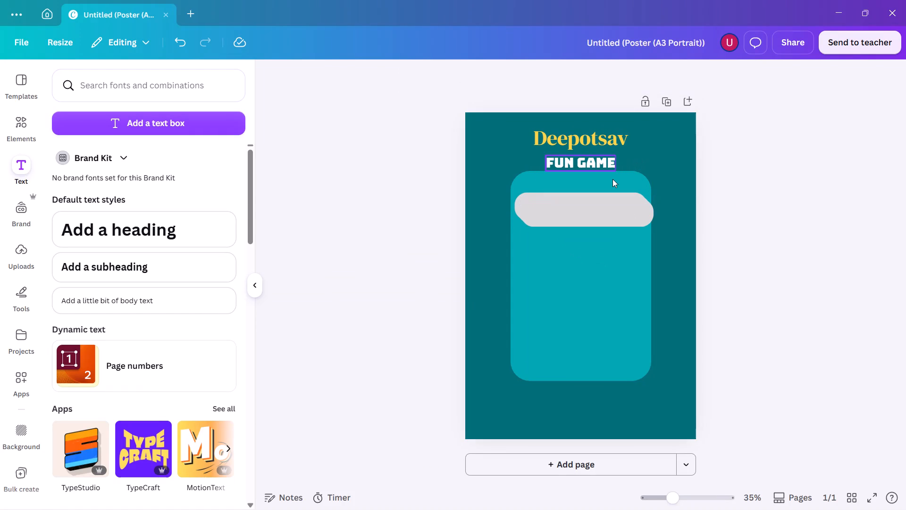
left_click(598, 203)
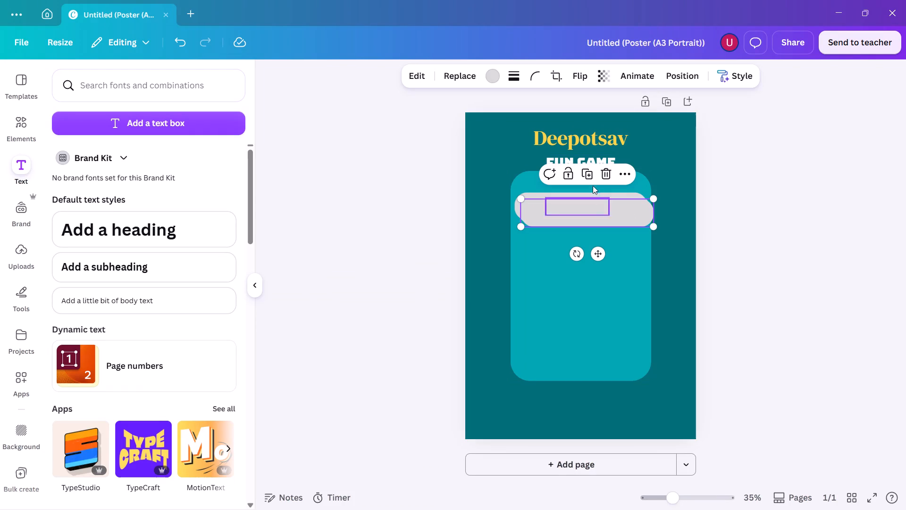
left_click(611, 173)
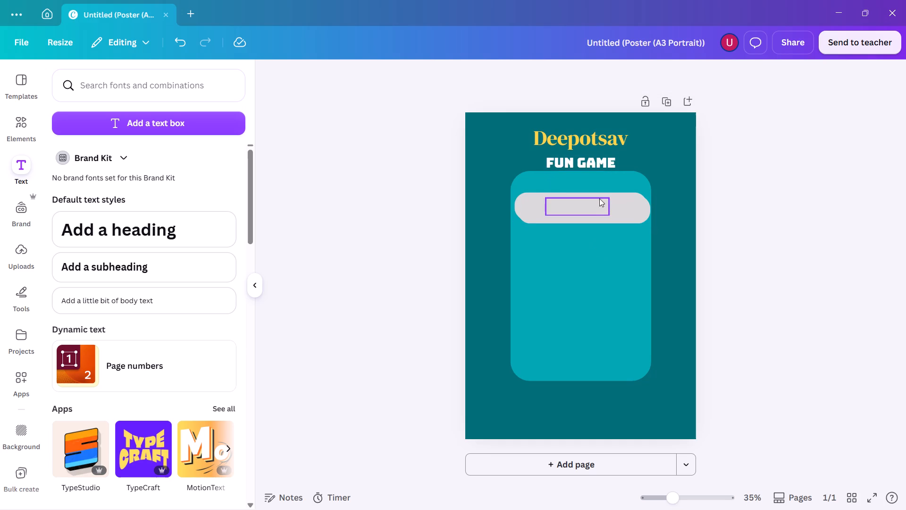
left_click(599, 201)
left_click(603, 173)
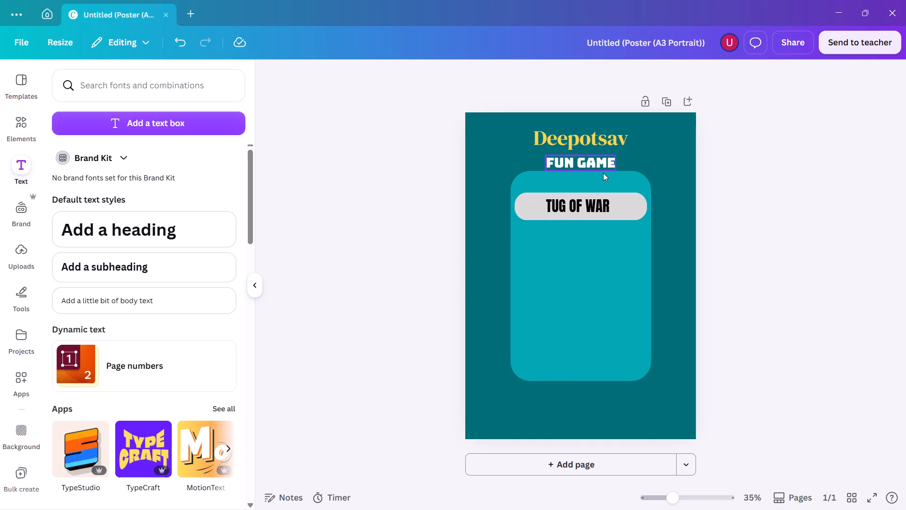
Duplicate the grey rounded bar behind TUG OF WAR and place the copy centred below it, leaving a gap.
left_click(623, 216)
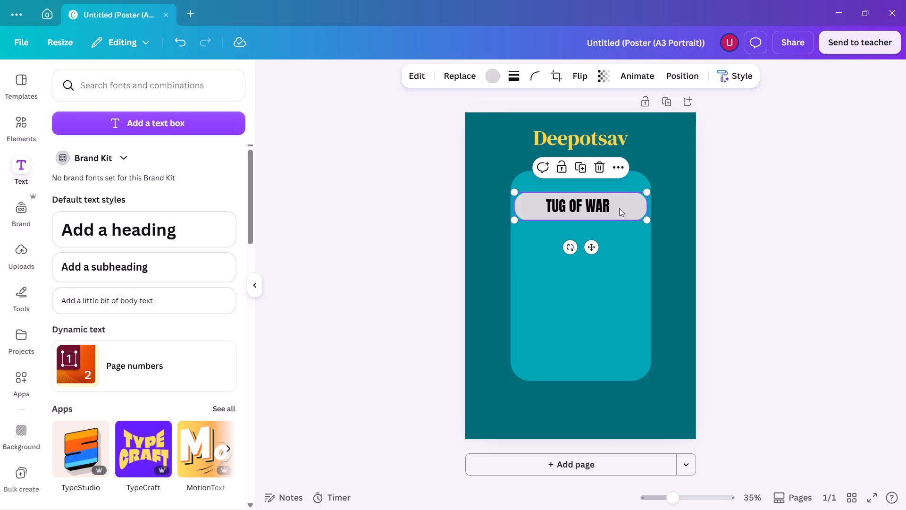
left_click(620, 210)
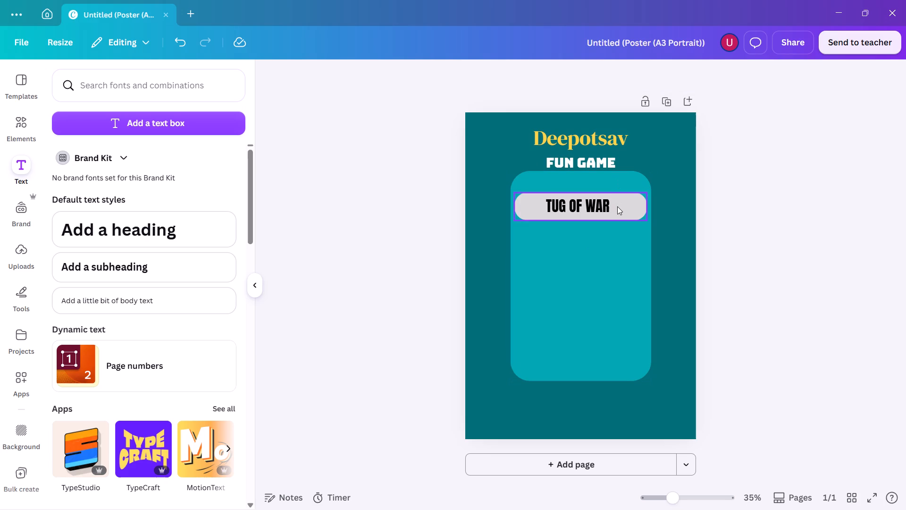
left_click(618, 207)
key("ctrl+d")
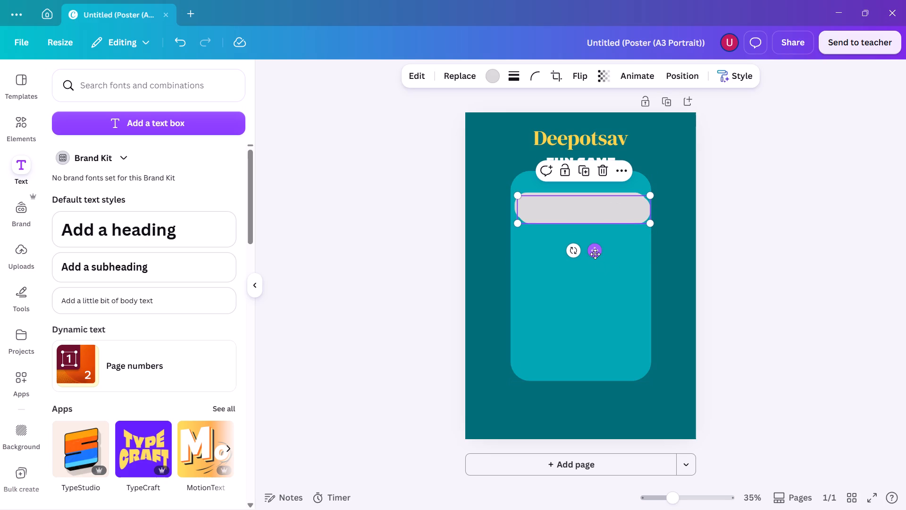
left_click_drag(595, 254, 592, 295)
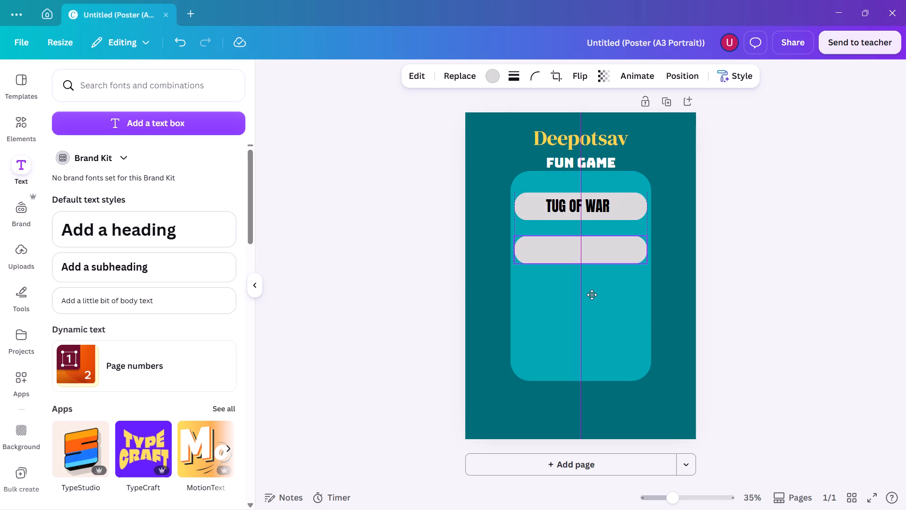
left_click_drag(592, 295, 591, 293)
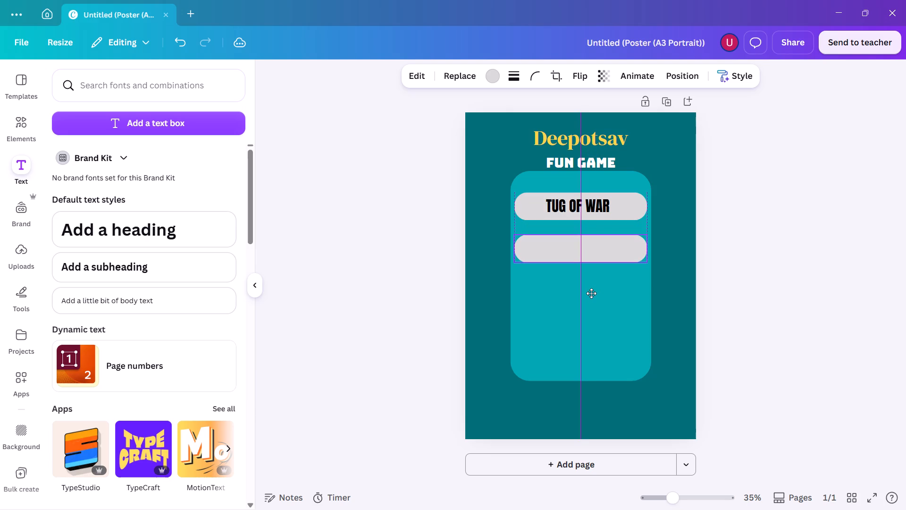
left_click_drag(591, 293, 593, 294)
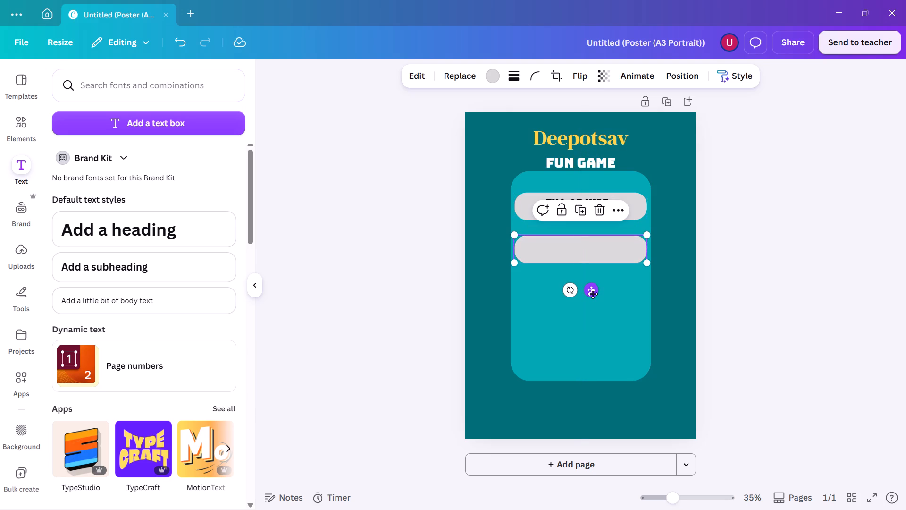
Duplicate the blank grey bar twice more at the same spacing to make a column of four bars.
left_click(562, 255)
left_click(562, 255)
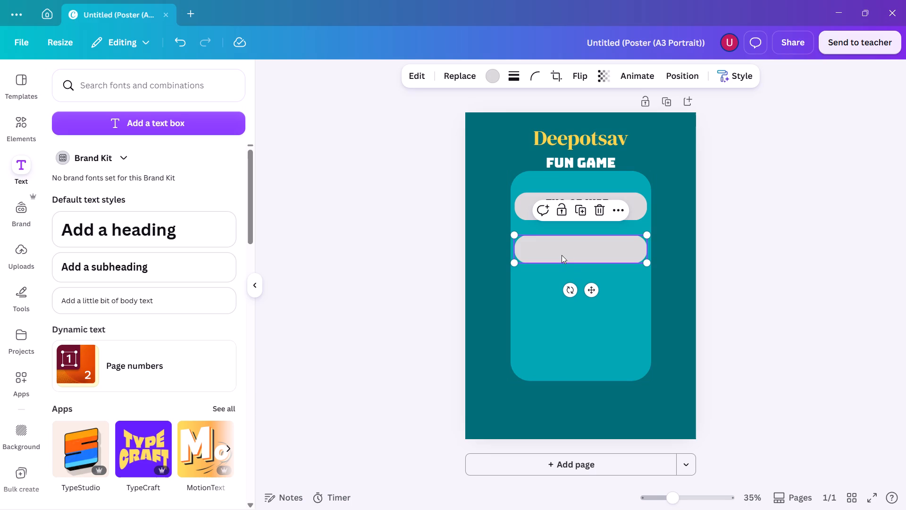
key("ctrl+d")
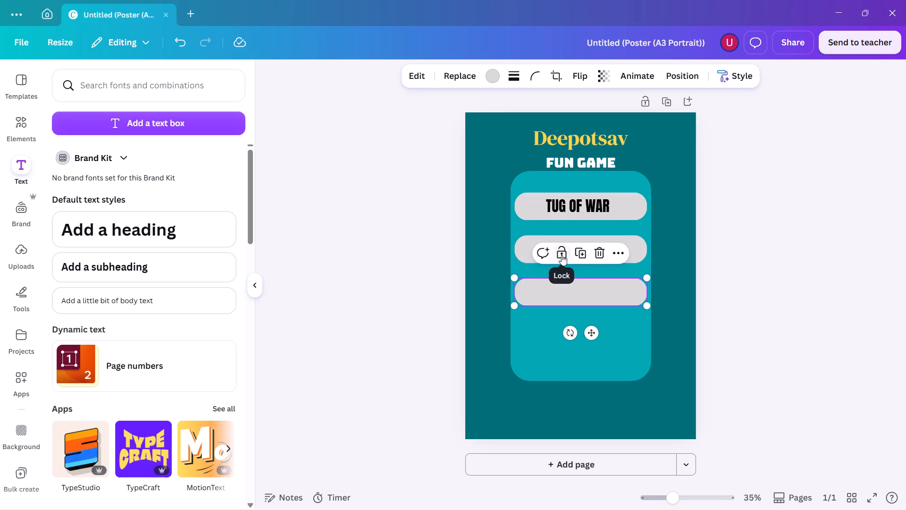
key("ctrl+d")
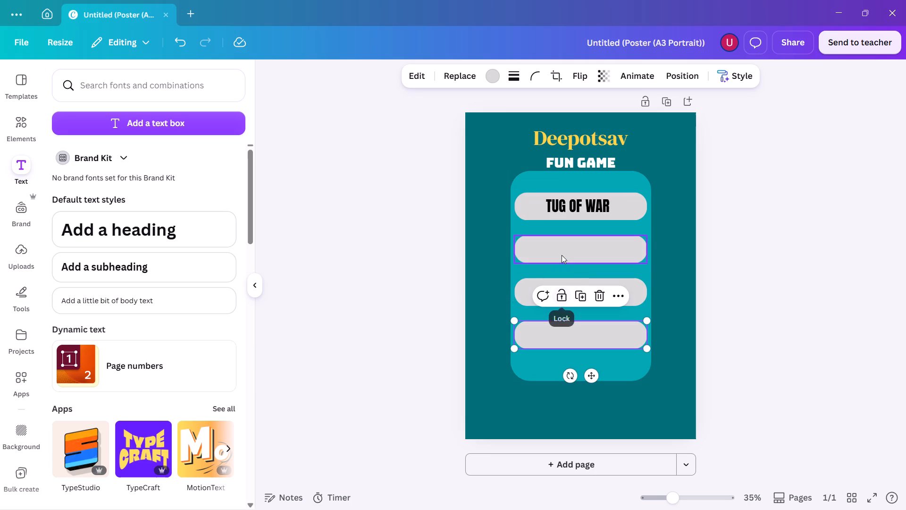
left_click(794, 262)
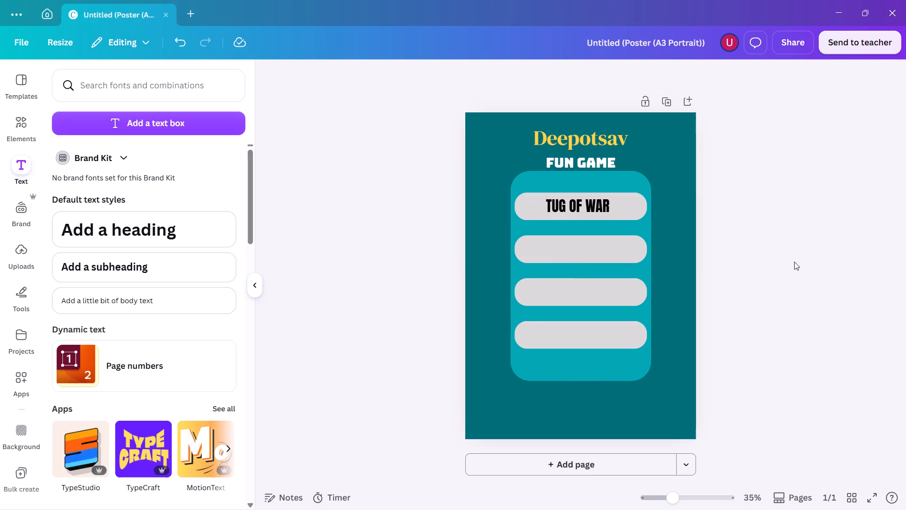
Move the three blank grey bars slightly down, starting with the lowest, to spread the column over the teal panel.
left_click(624, 255)
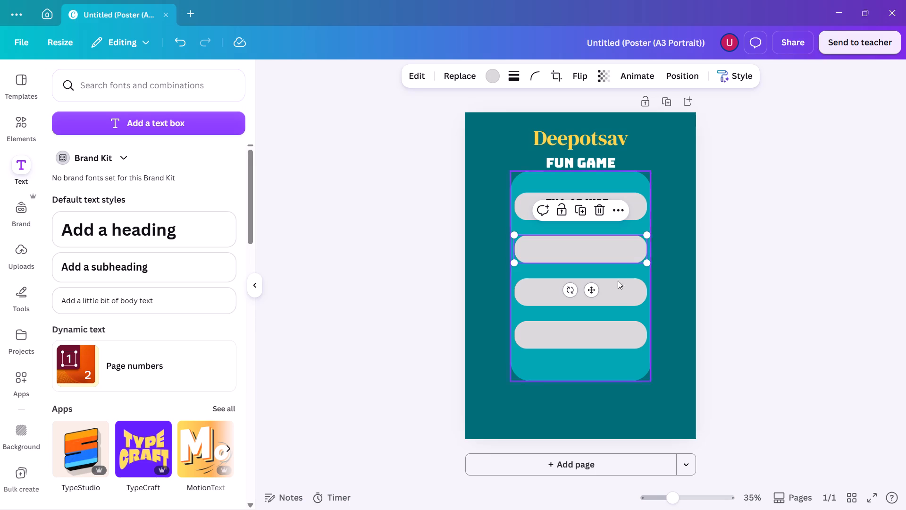
left_click(607, 344)
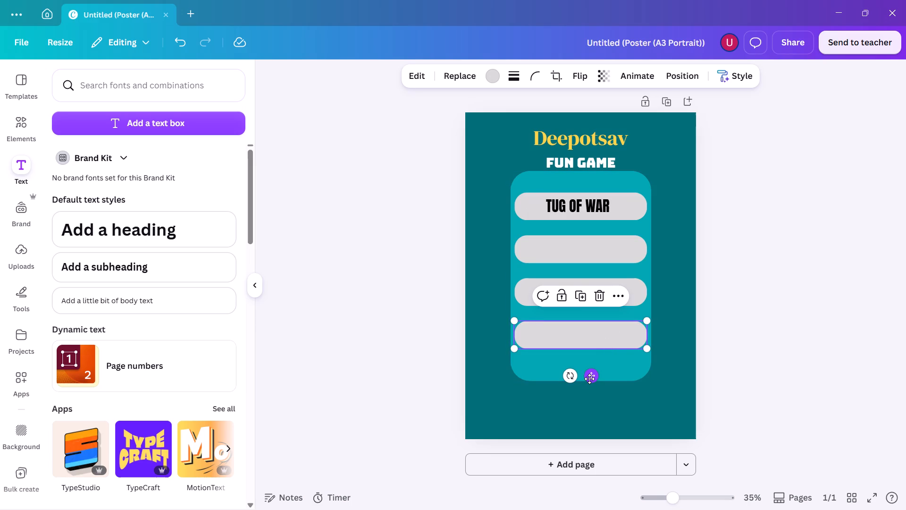
left_click(589, 379)
left_click_drag(589, 379, 591, 385)
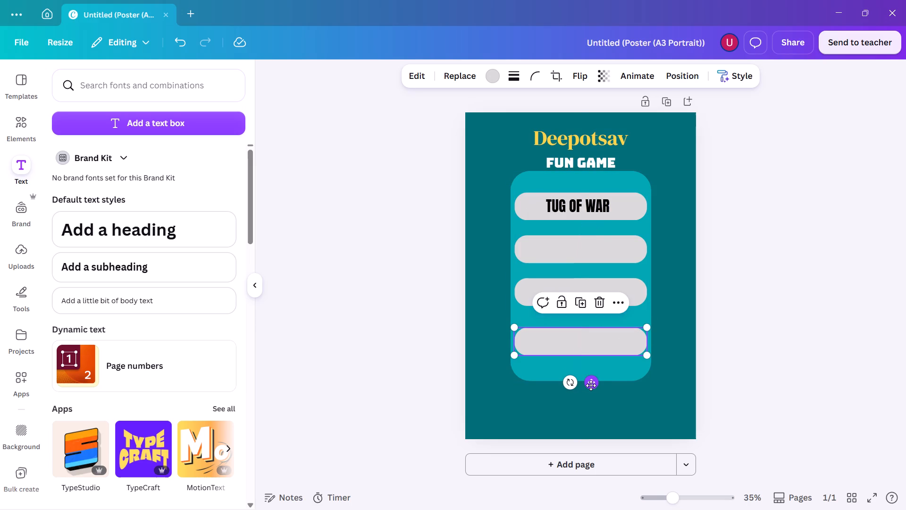
left_click(635, 289)
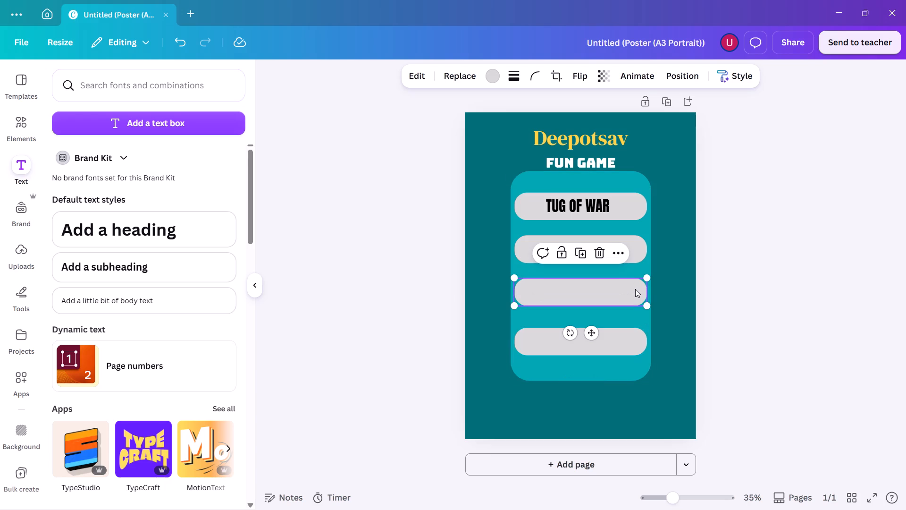
left_click_drag(635, 289, 635, 297)
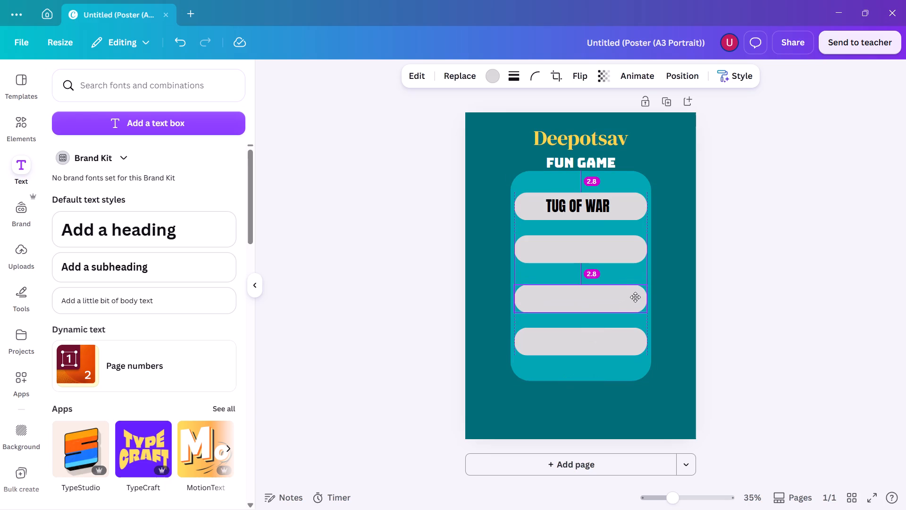
left_click_drag(635, 297, 636, 295)
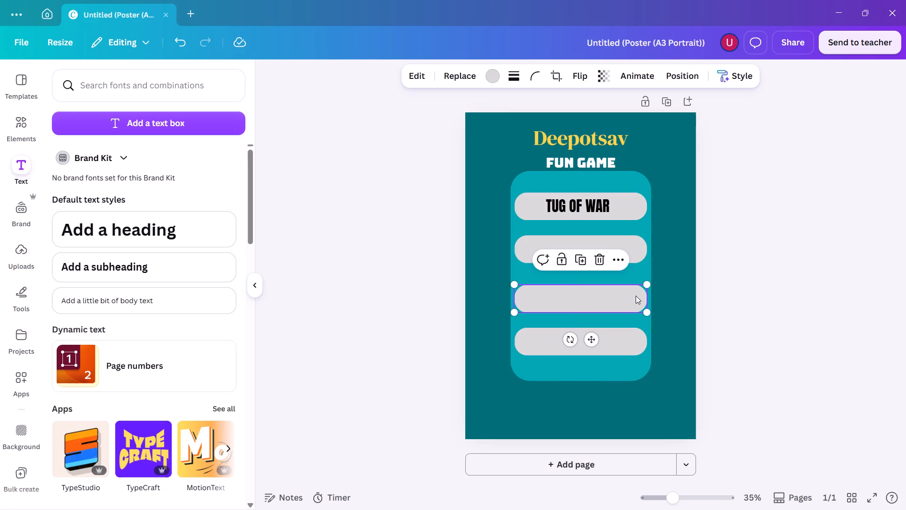
left_click(634, 254)
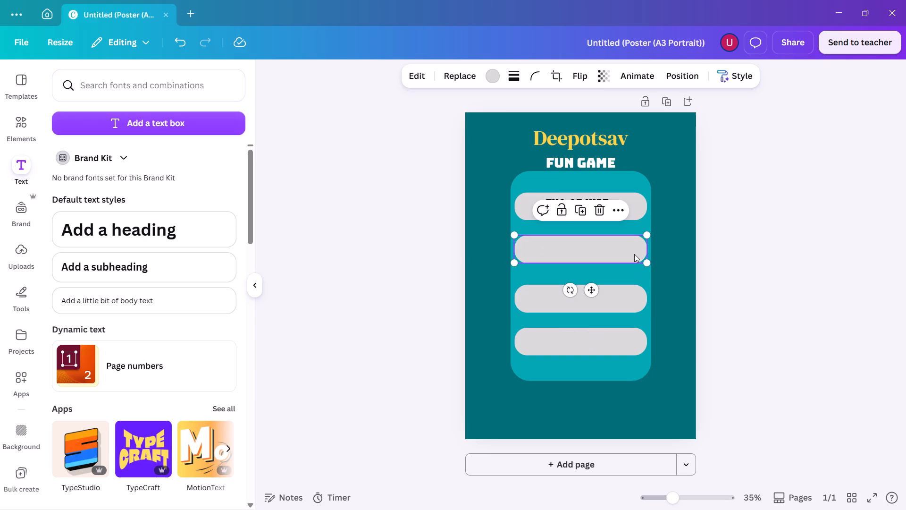
left_click(634, 254)
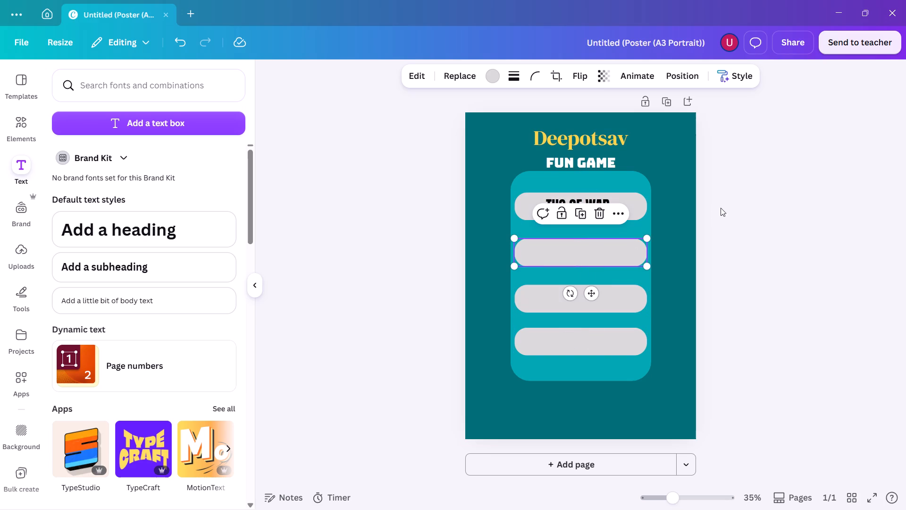
left_click(738, 204)
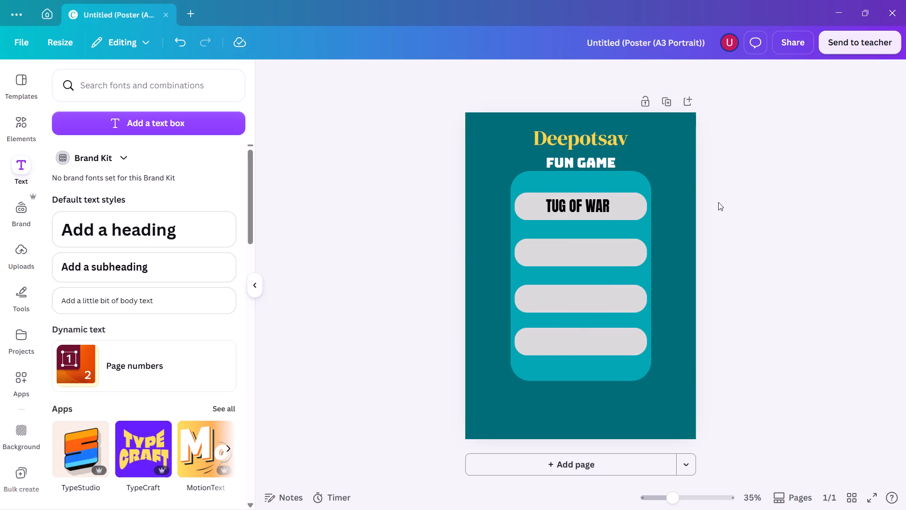
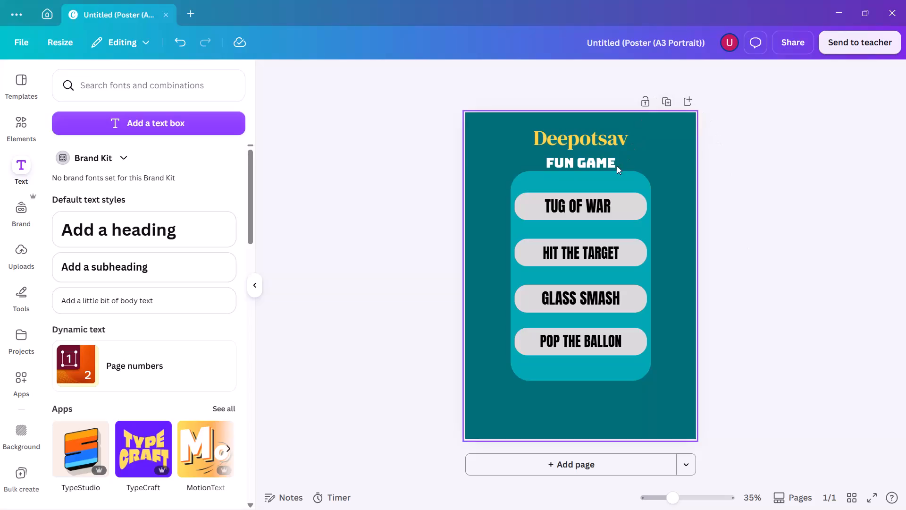
Enlarge the Deepotsav title to font size 80 and move it slightly up, keeping it horizontally centred on the page.
left_click(599, 144)
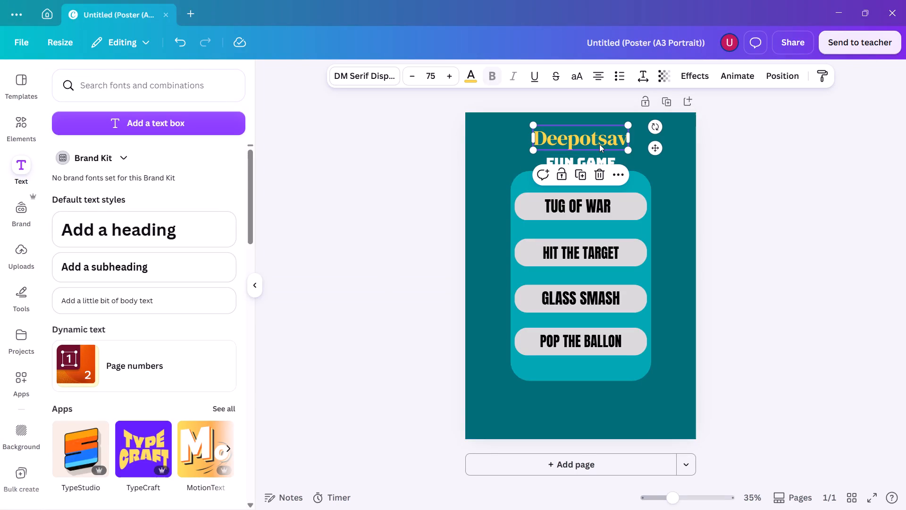
left_click(444, 72)
left_click(444, 72)
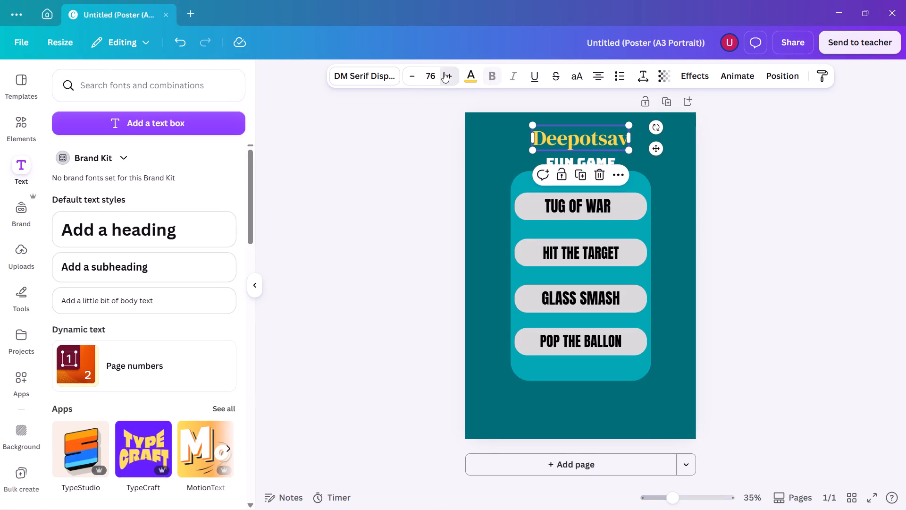
left_click(444, 72)
left_click(444, 72)
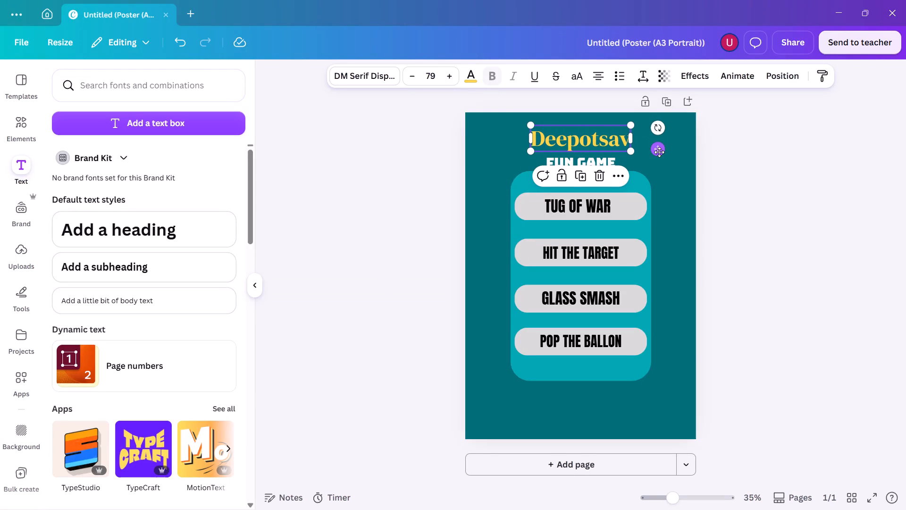
left_click_drag(659, 152, 659, 146)
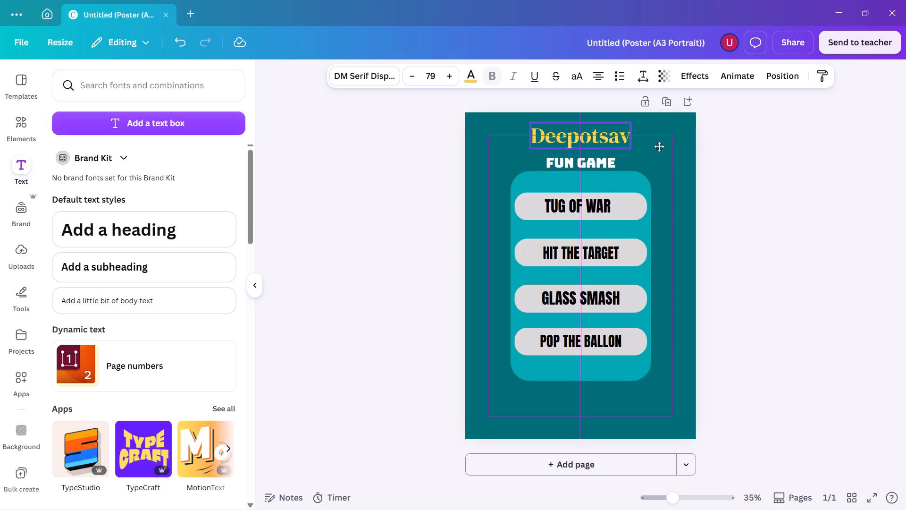
left_click_drag(659, 146, 659, 146)
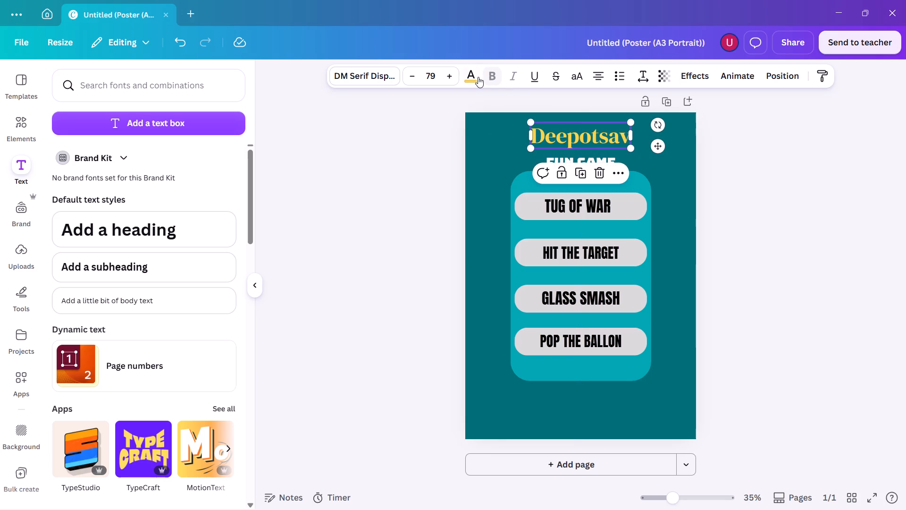
left_click(453, 77)
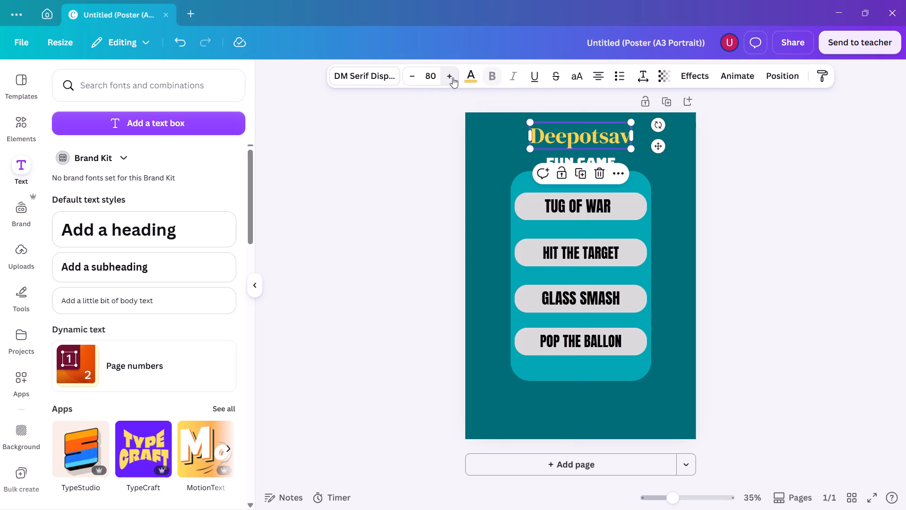
left_click(821, 214)
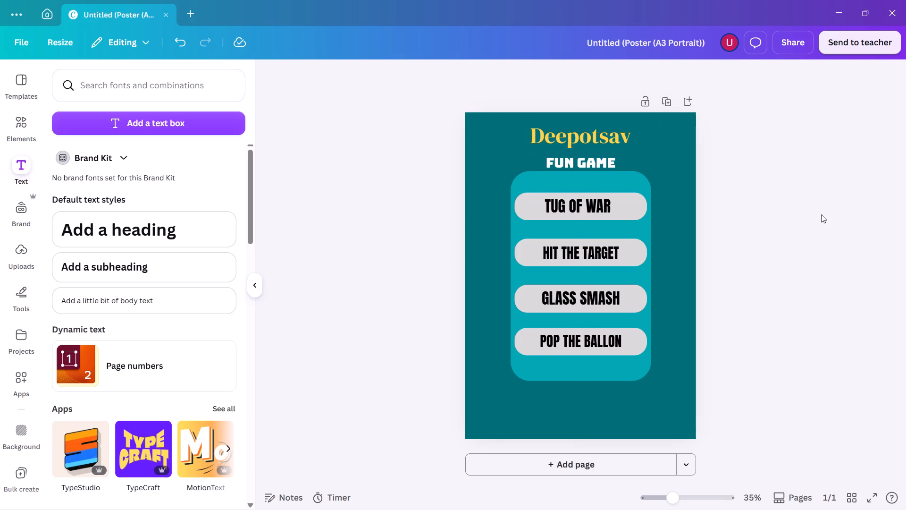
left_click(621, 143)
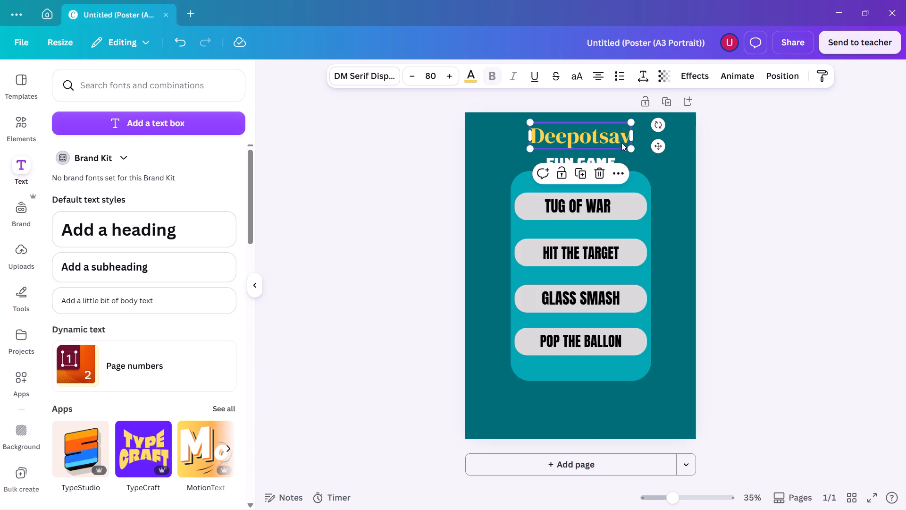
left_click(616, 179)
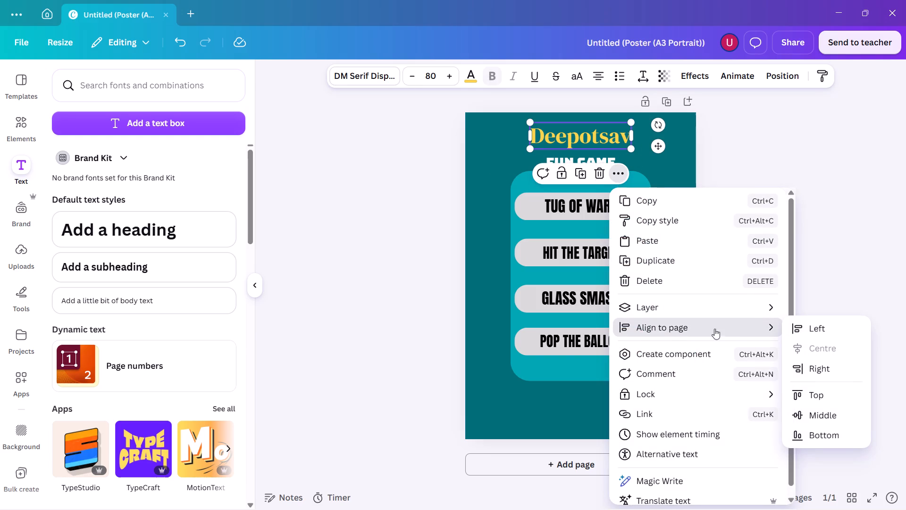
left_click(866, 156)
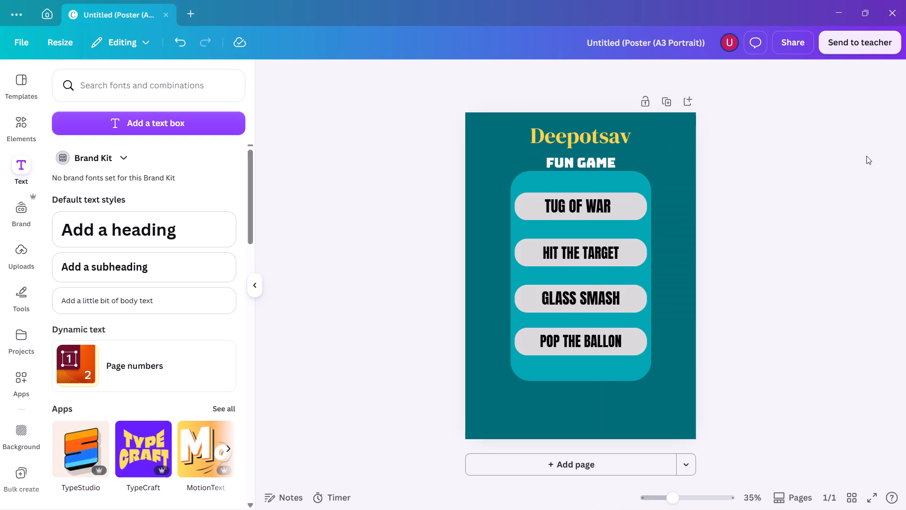
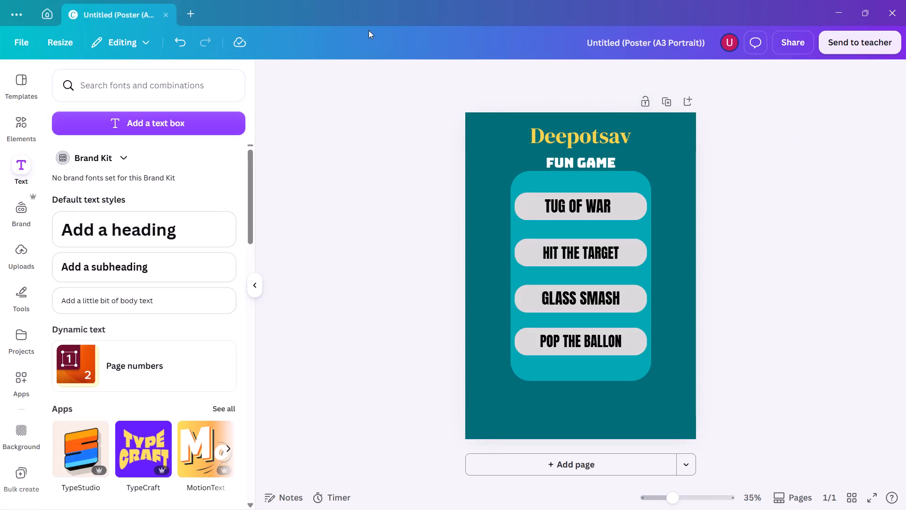
Search the elements library for "Neon gaming controller" and show only the graphics results.
left_click(18, 140)
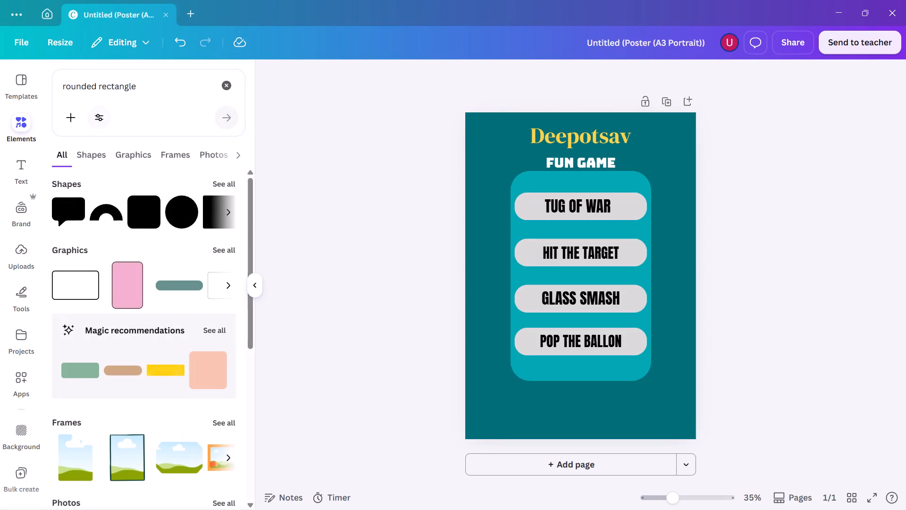
left_click(227, 89)
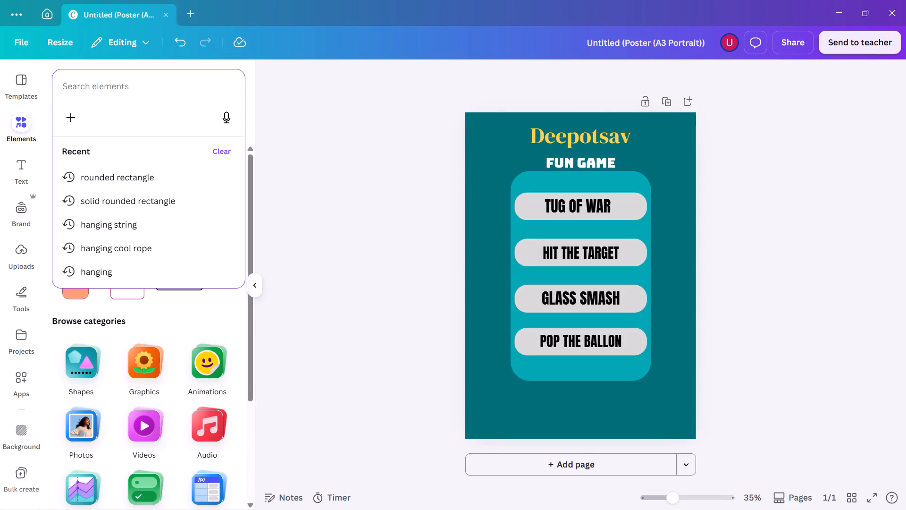
type("eon")
key("space")
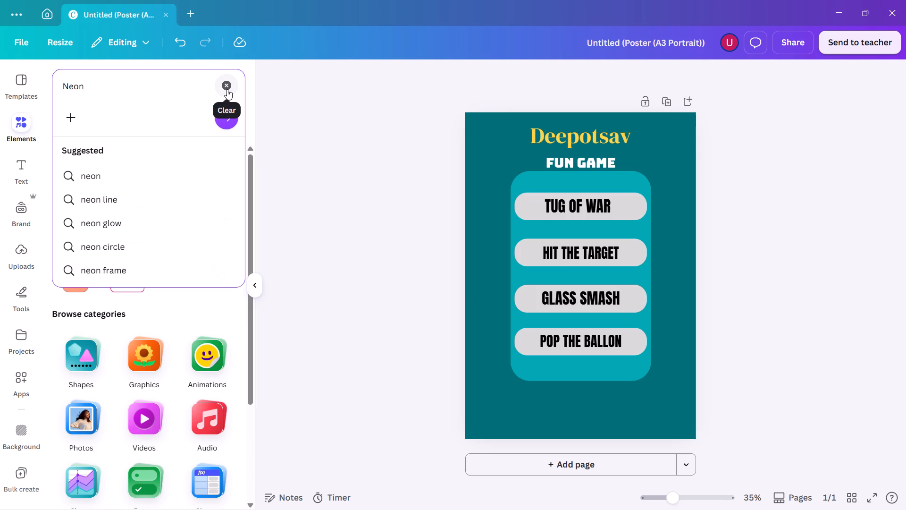
type("gamin")
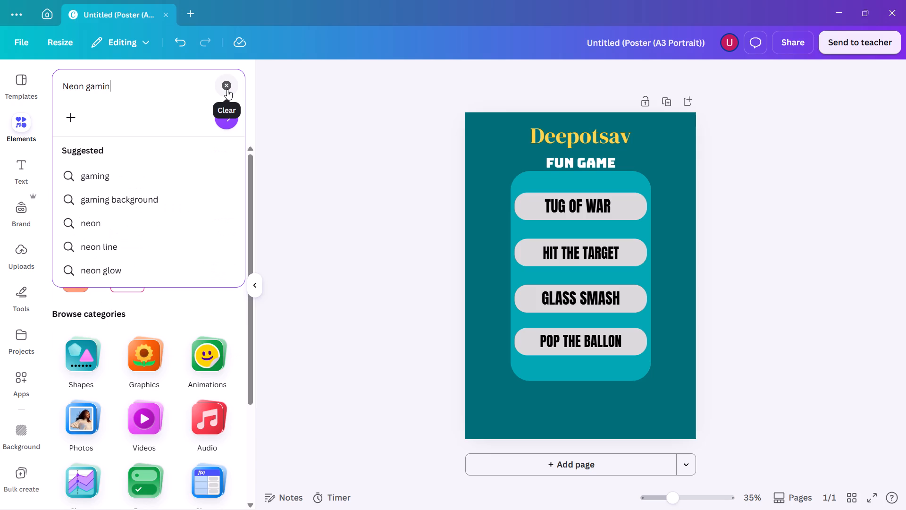
key("f")
key("BackSpace")
key("g")
key("space")
type("con")
type("tr")
type("oller")
key("Return")
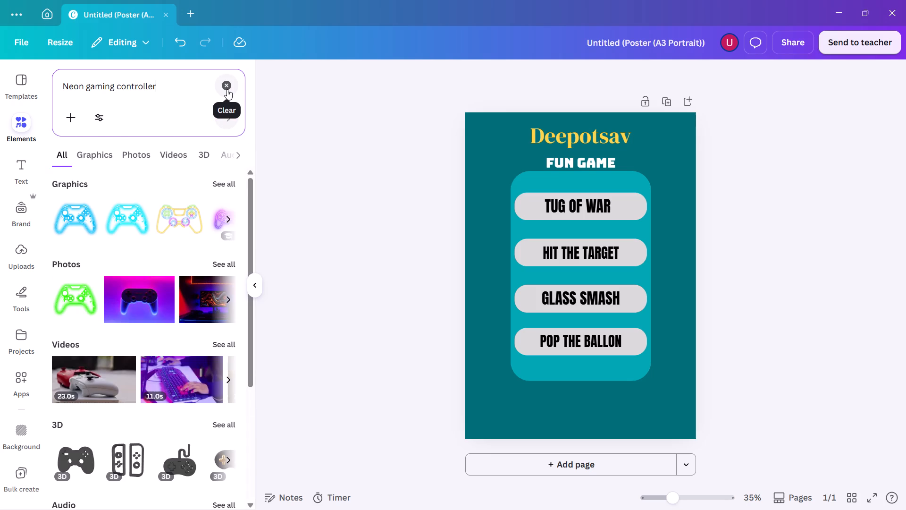
left_click(90, 157)
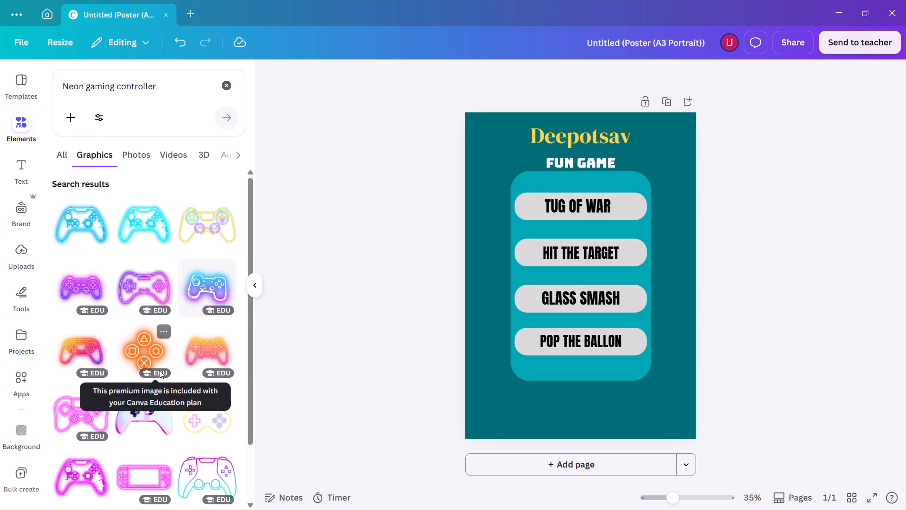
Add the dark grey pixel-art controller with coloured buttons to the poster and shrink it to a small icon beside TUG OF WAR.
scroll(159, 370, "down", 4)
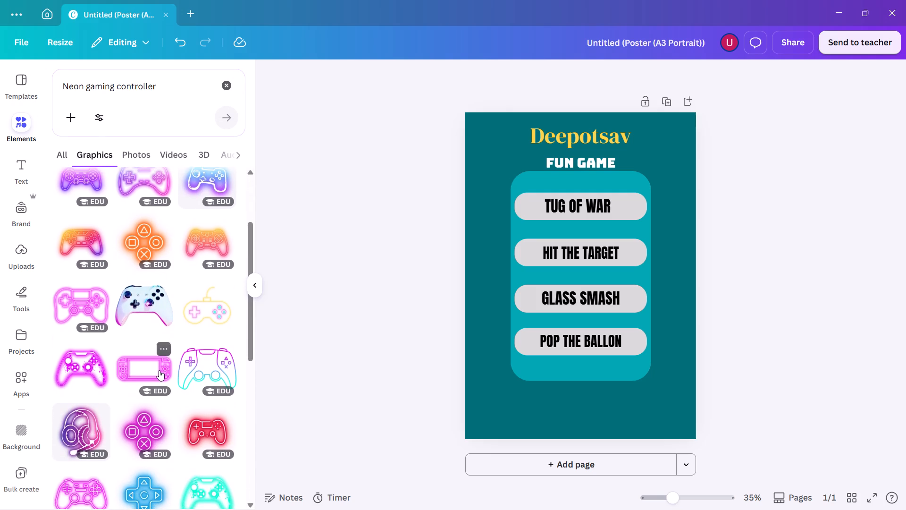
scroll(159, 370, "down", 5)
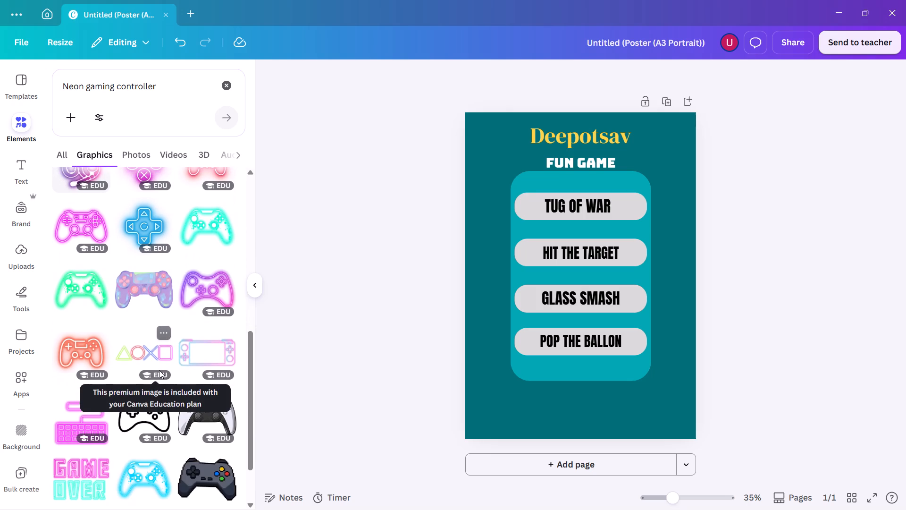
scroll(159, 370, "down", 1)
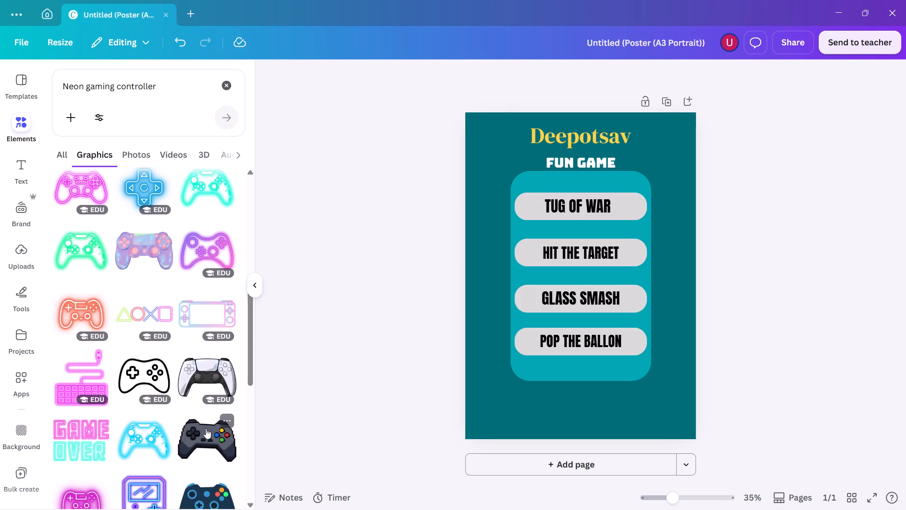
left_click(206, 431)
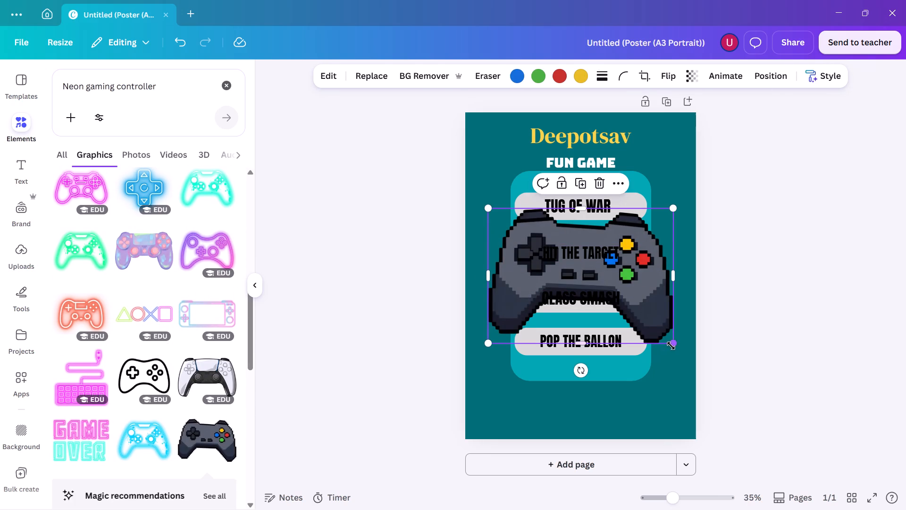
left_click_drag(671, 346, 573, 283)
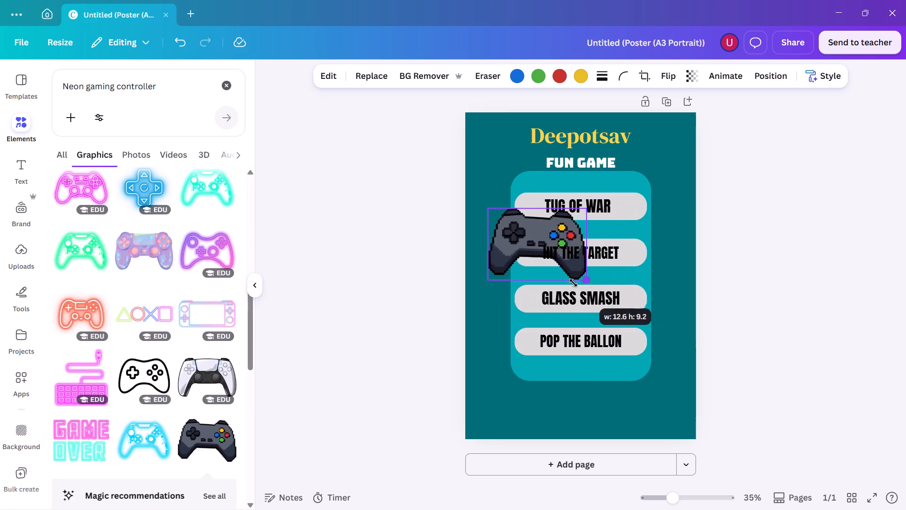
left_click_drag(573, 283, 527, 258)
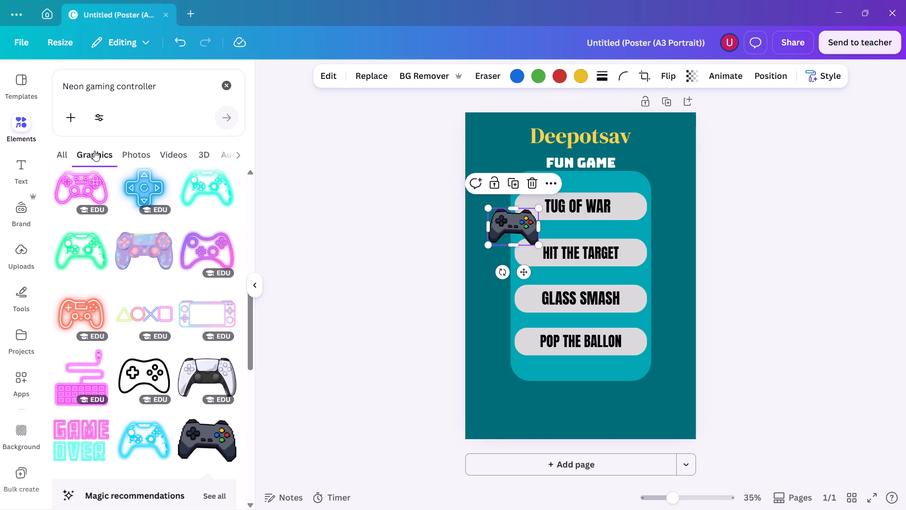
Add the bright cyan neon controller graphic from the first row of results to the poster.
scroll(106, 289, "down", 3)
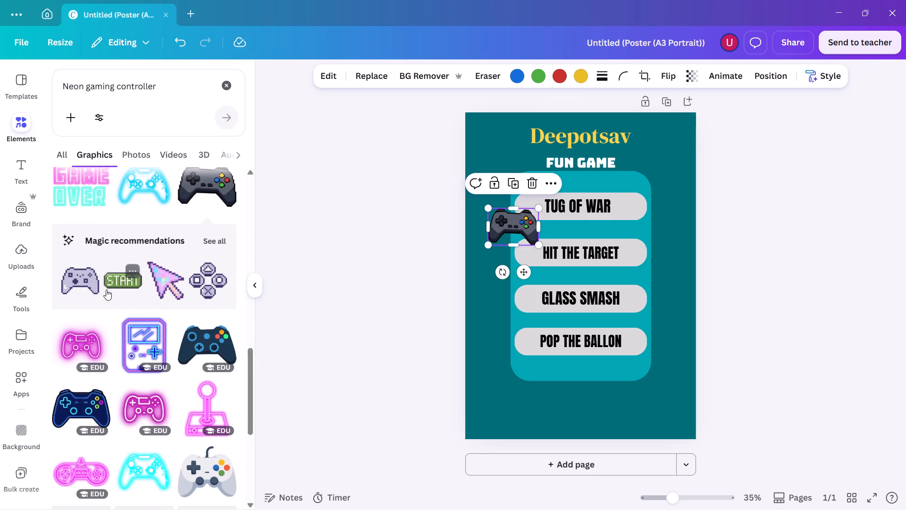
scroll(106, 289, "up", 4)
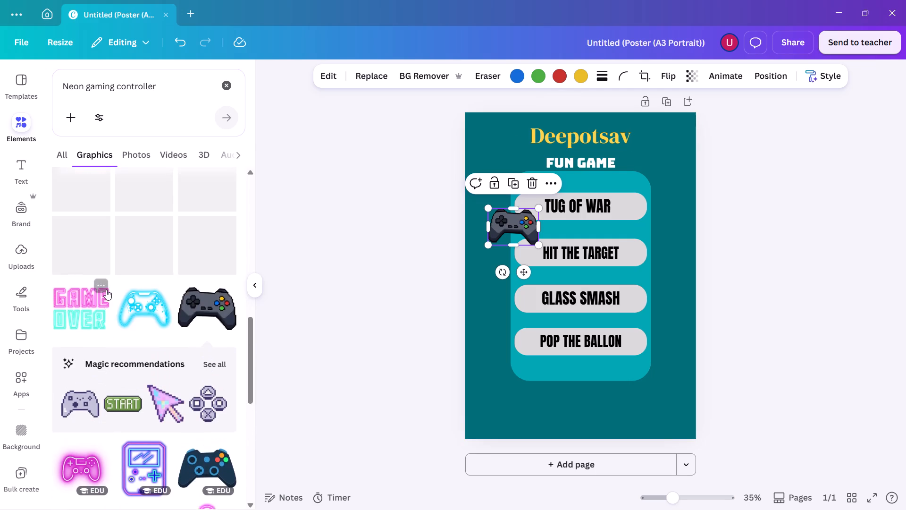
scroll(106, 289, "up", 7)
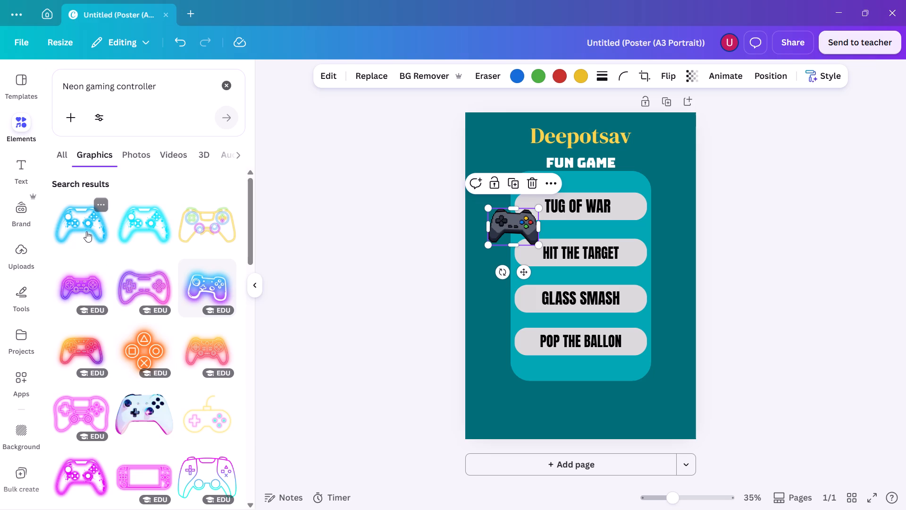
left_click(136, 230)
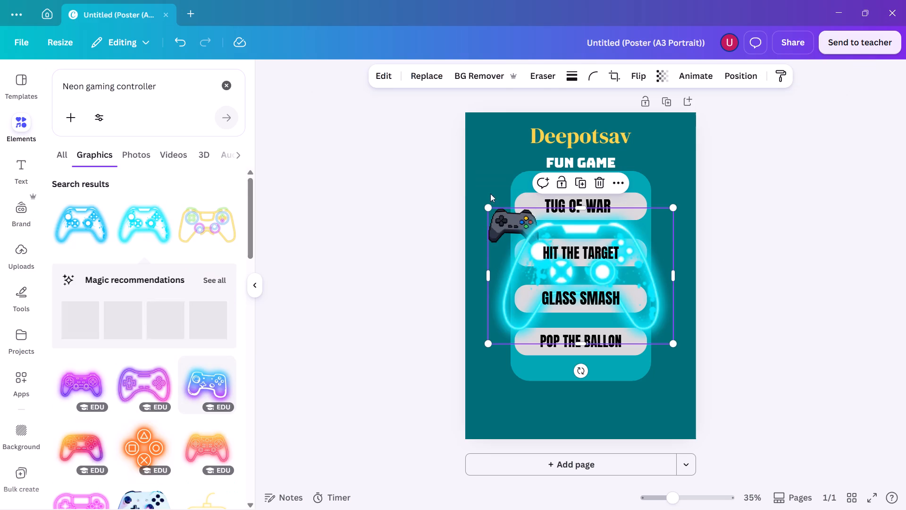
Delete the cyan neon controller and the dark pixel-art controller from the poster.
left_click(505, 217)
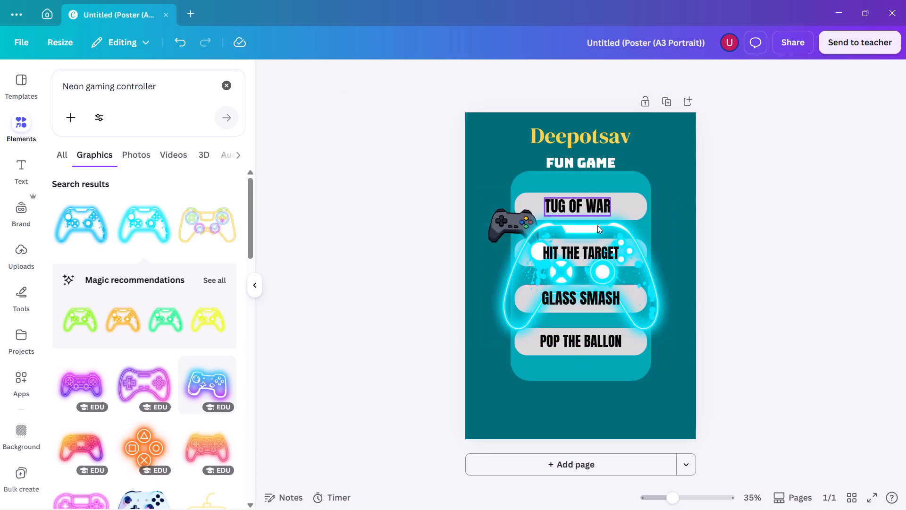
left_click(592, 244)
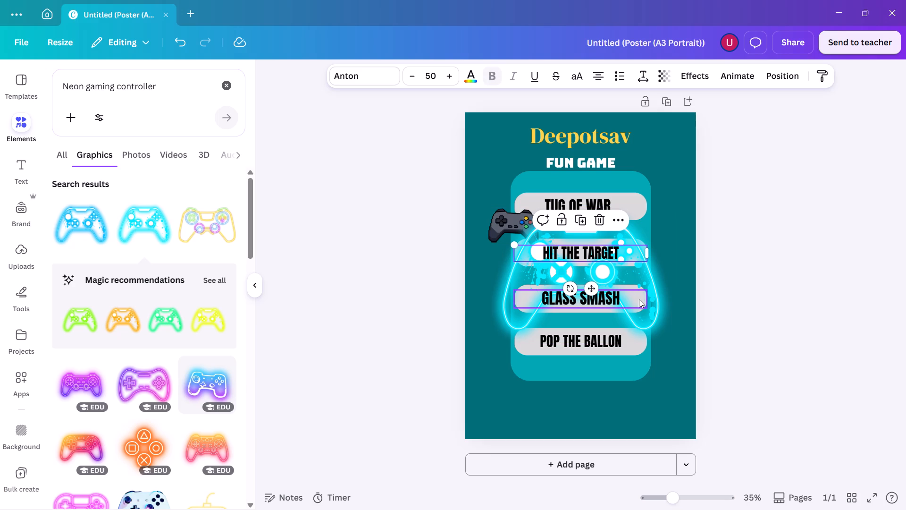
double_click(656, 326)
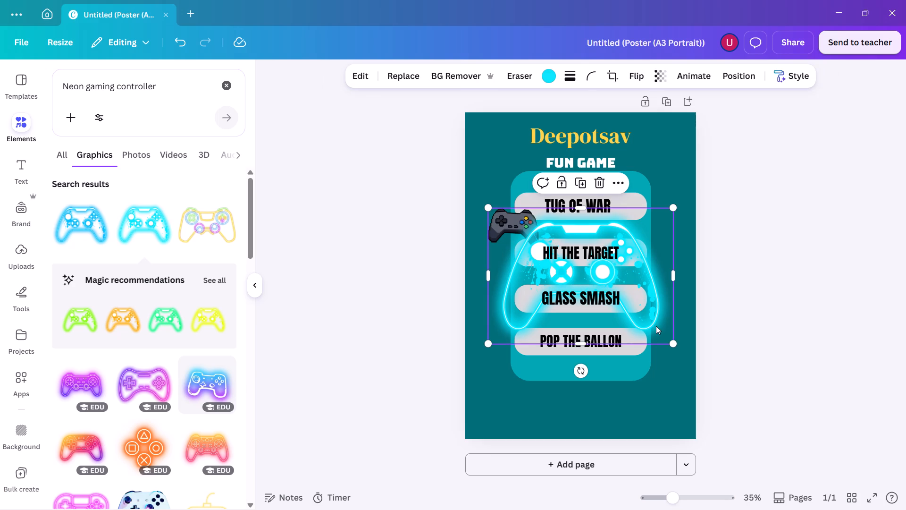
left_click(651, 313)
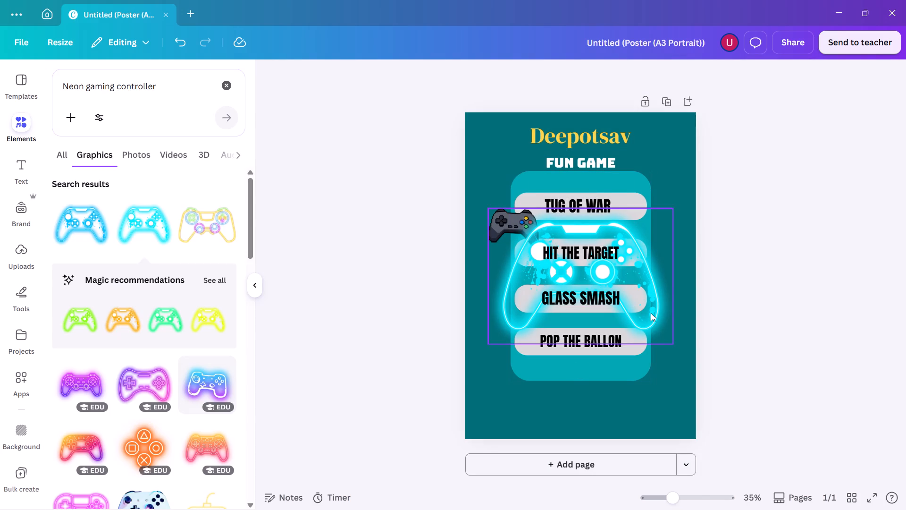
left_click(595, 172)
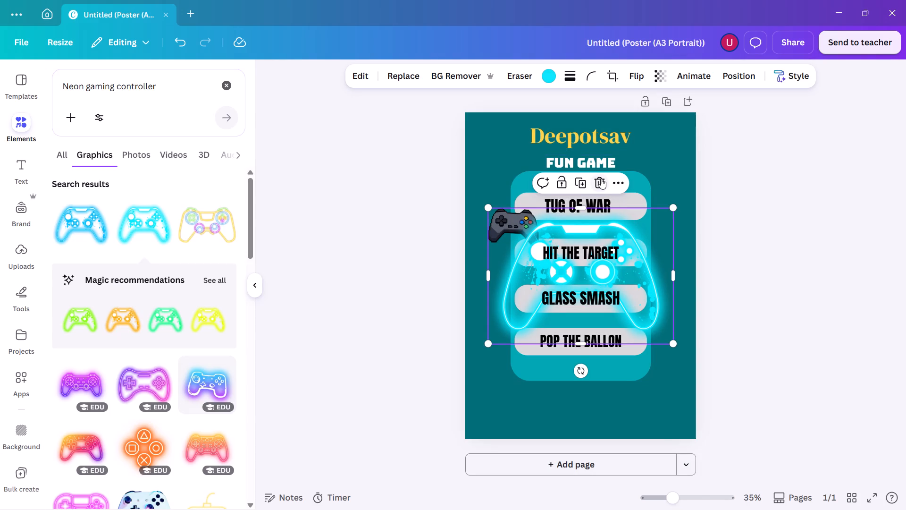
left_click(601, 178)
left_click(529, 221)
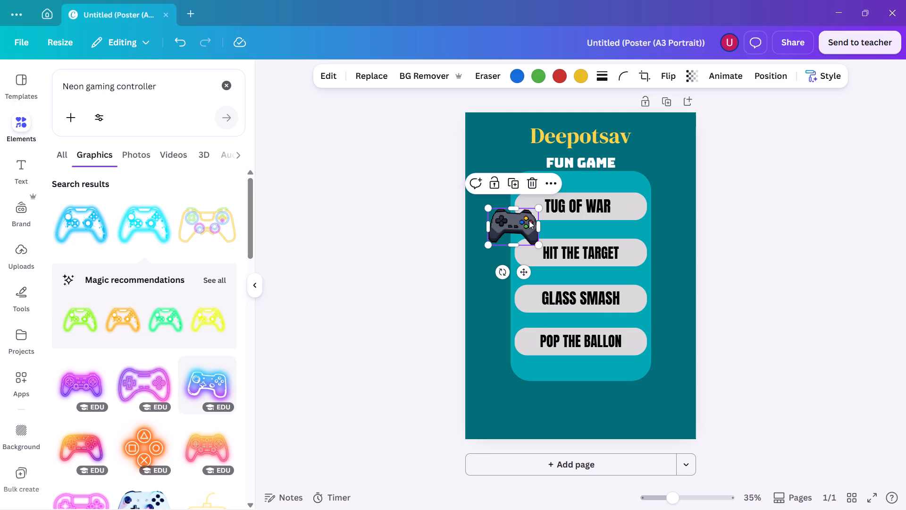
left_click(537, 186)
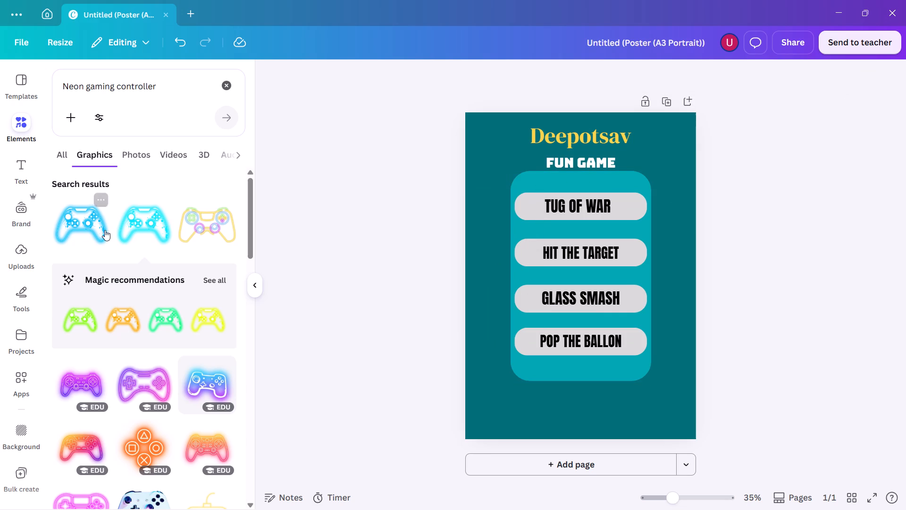
Add the bright cyan neon controller graphic to the poster and recolour it to #FFD447.
left_click(126, 229)
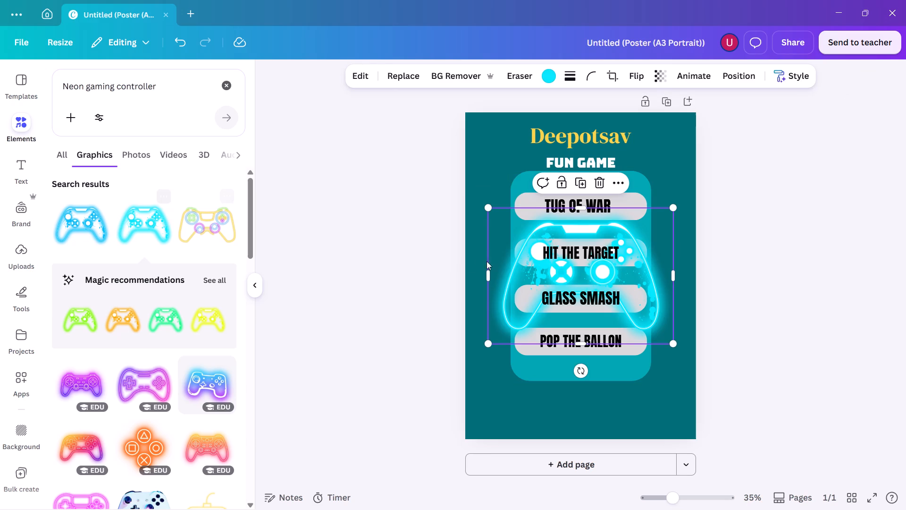
left_click(554, 75)
left_click(225, 108)
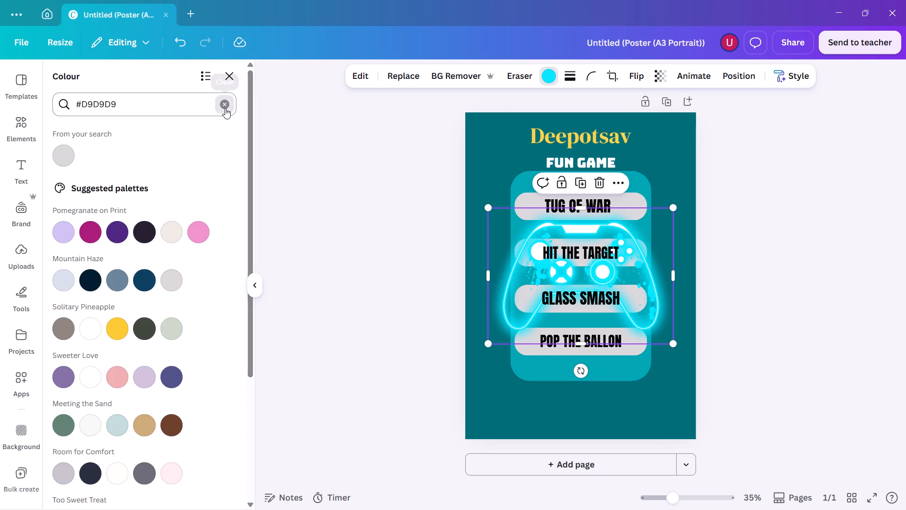
key("shift+numbersign")
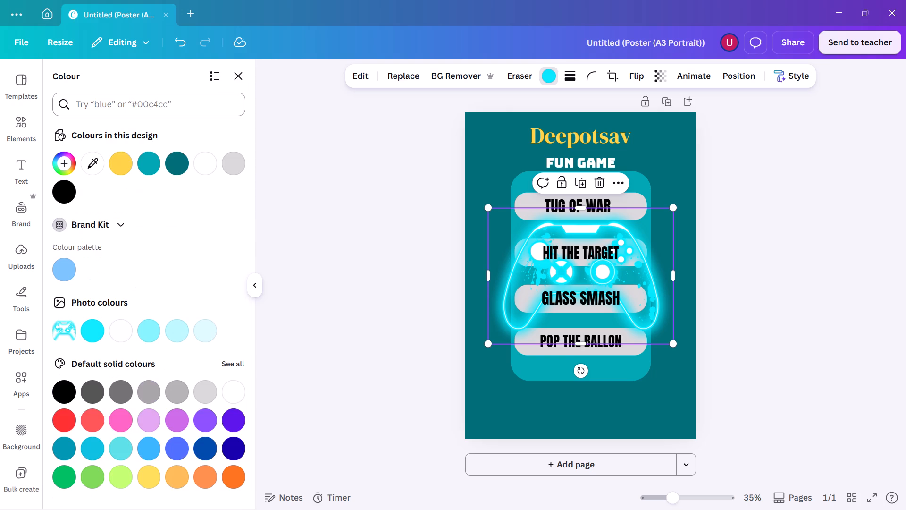
left_click(225, 108)
key("shift+numbersign")
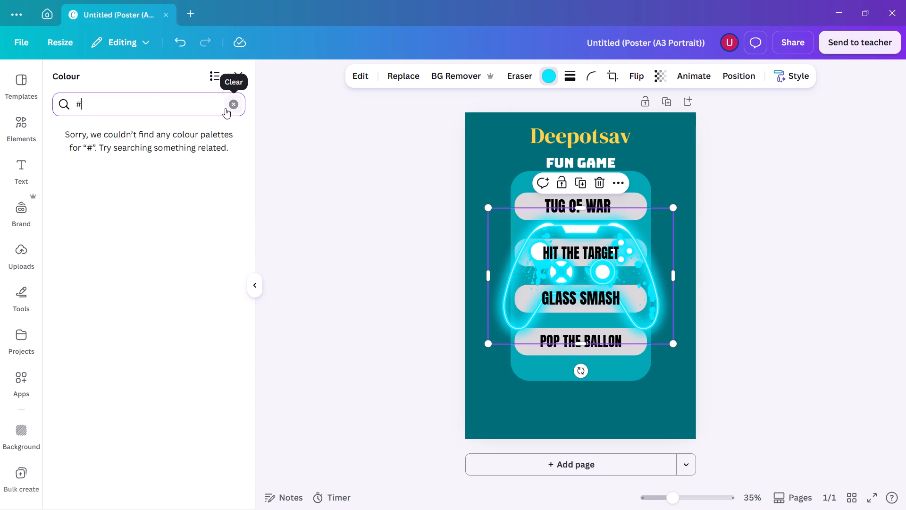
type("FF")
key("d")
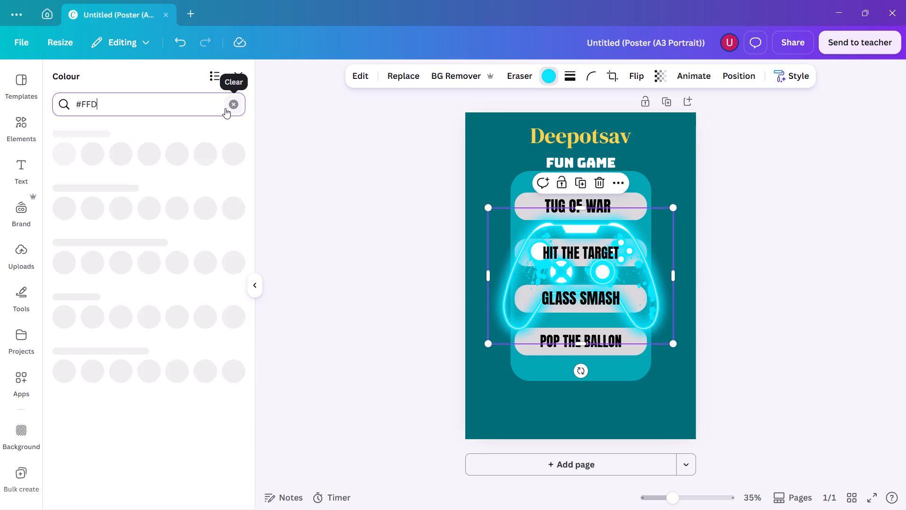
type("447")
left_click(59, 161)
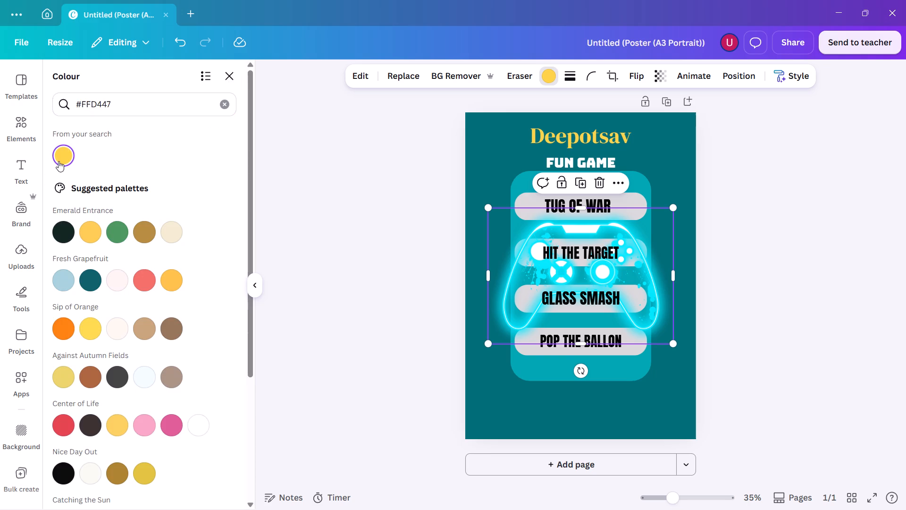
double_click(59, 161)
left_click(59, 161)
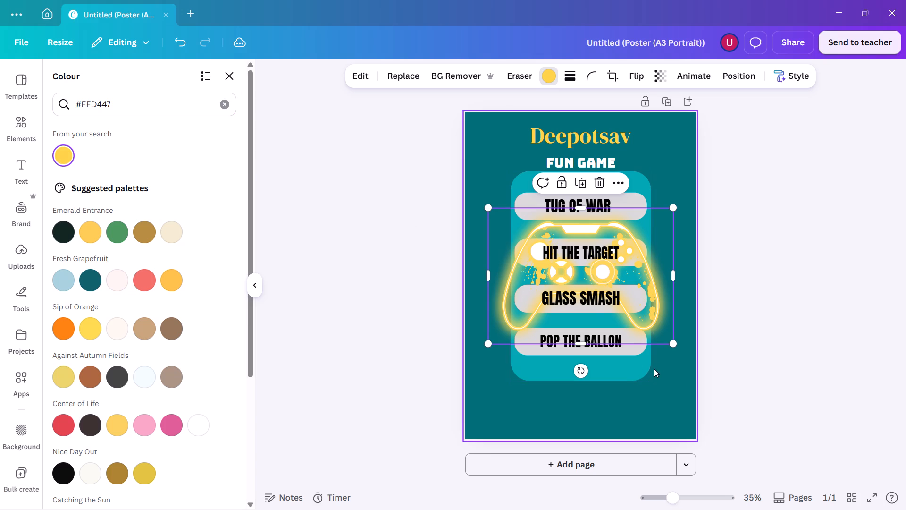
Shrink the yellow neon controller to a small icon and place it in the poster's left margin beside TUG OF WAR.
left_click_drag(672, 346, 541, 280)
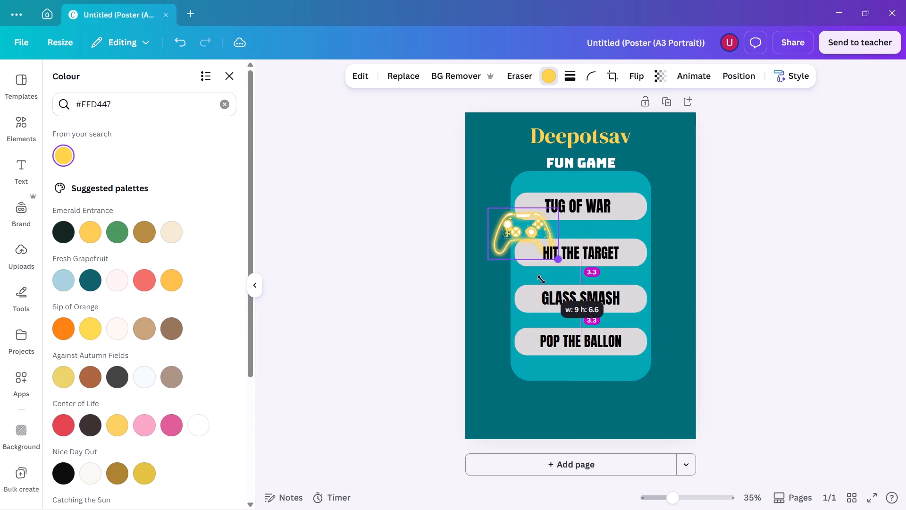
left_click_drag(541, 280, 528, 253)
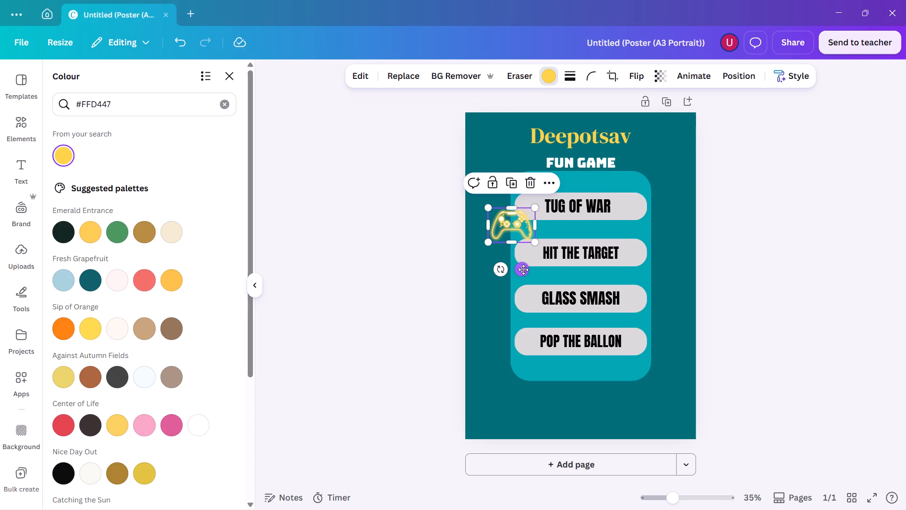
left_click_drag(521, 269, 517, 270)
left_click_drag(517, 270, 505, 261)
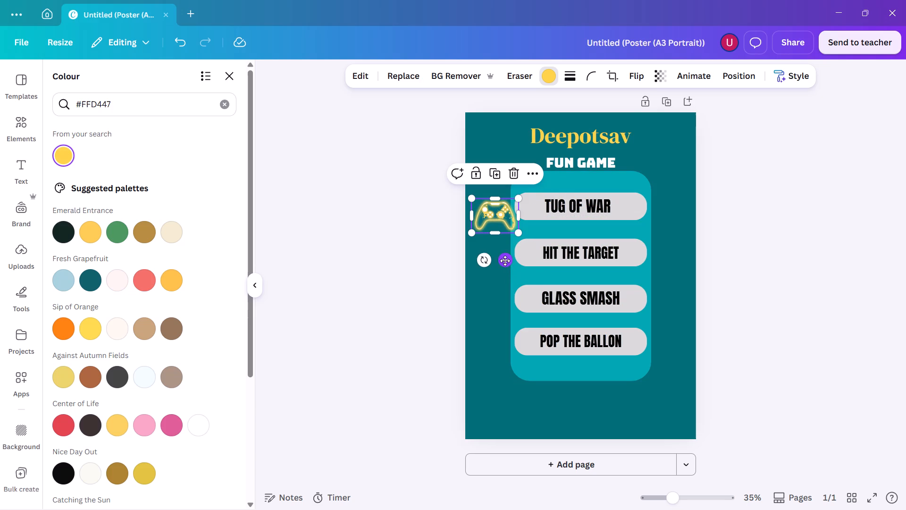
Tilt the controller icon slightly clockwise and shrink it a little more to fit the margin beside TUG OF WAR.
left_click_drag(487, 258, 470, 279)
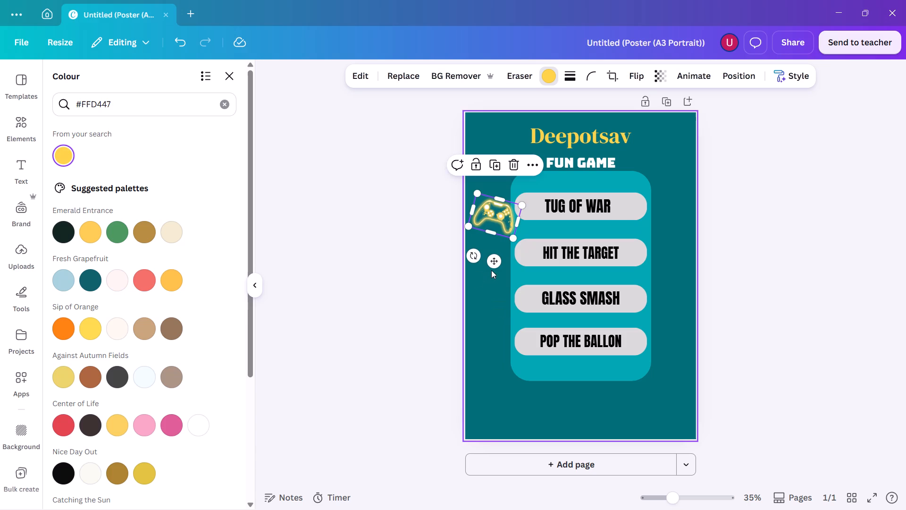
left_click_drag(493, 260, 486, 247)
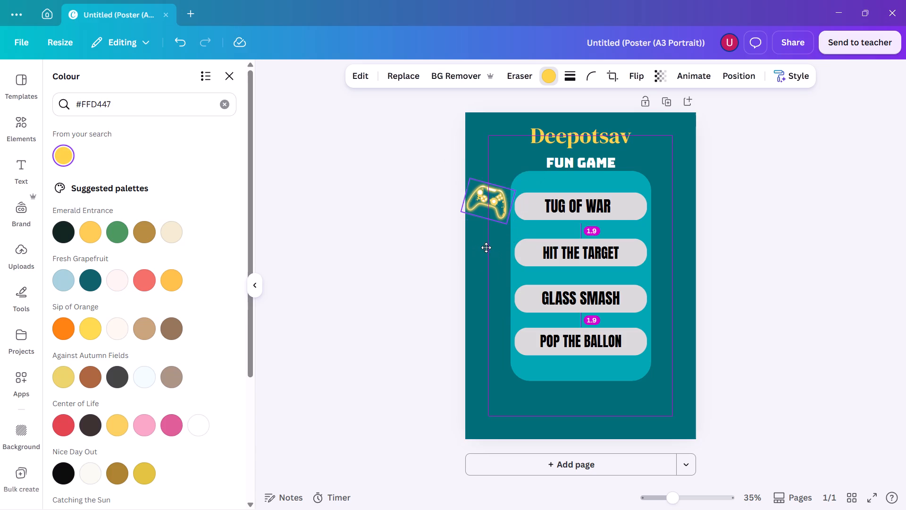
left_click_drag(486, 247, 487, 247)
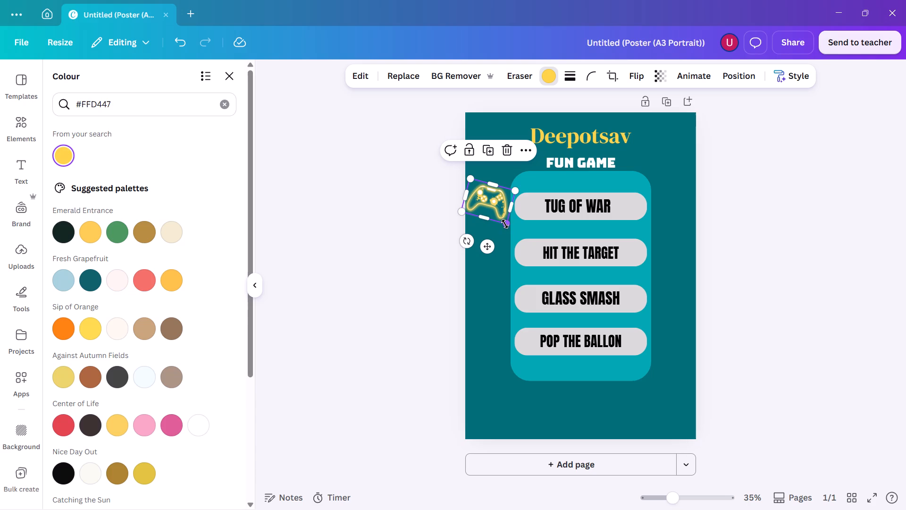
left_click_drag(505, 224, 496, 215)
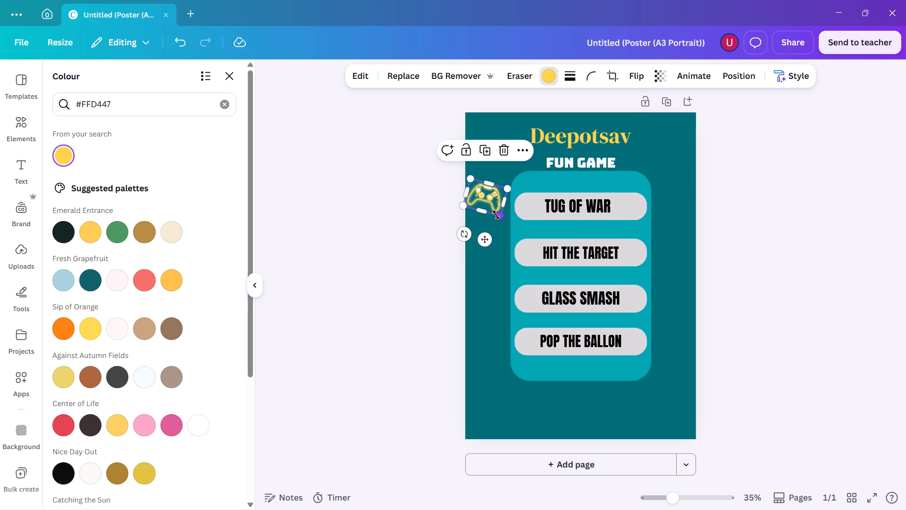
left_click_drag(488, 242, 491, 248)
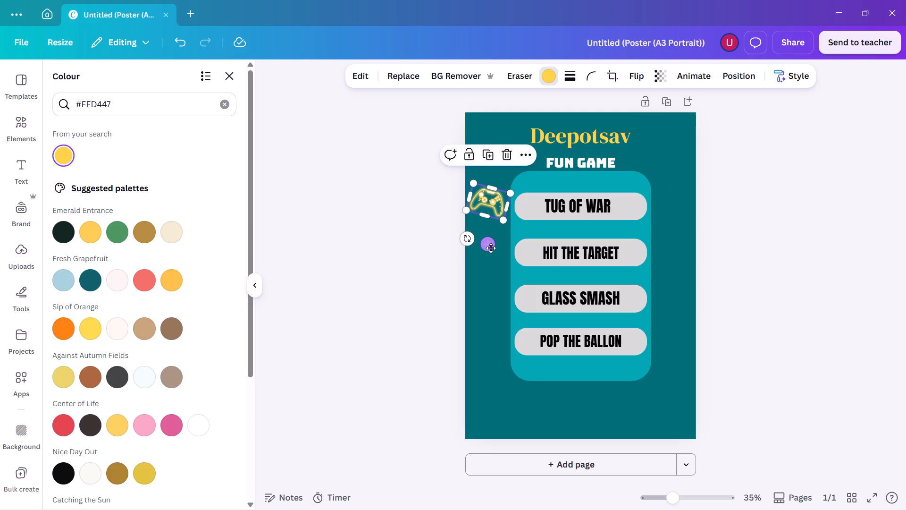
Move the tilted controller icon down to the poster's lower-left area, beside the bottom corner of the teal panel.
left_click_drag(491, 248, 500, 333)
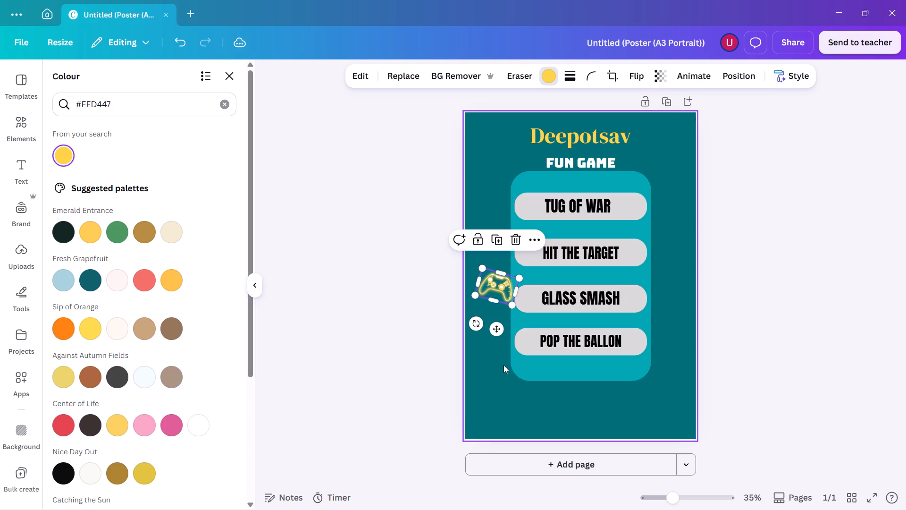
left_click(497, 332)
left_click_drag(497, 332, 496, 434)
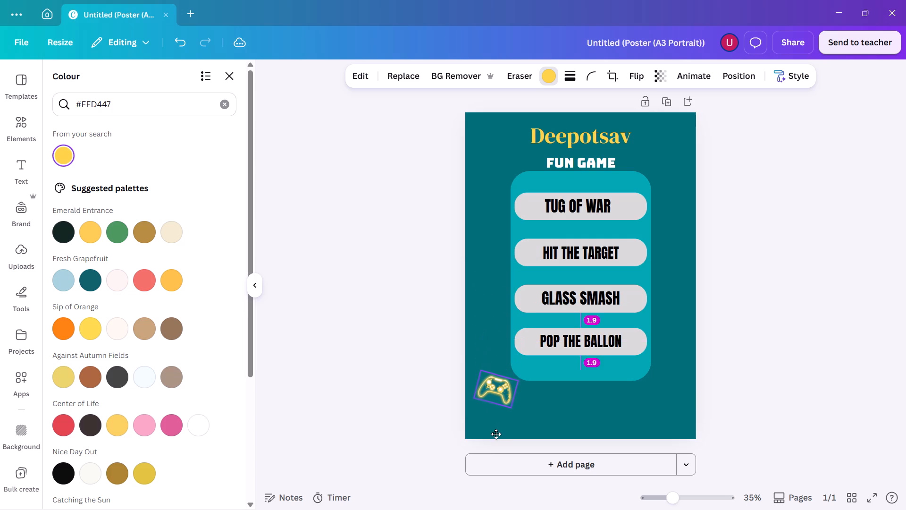
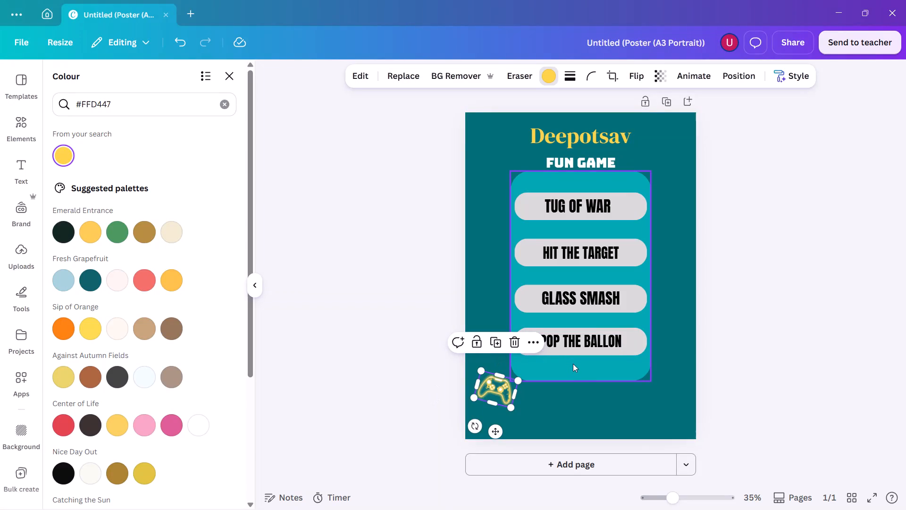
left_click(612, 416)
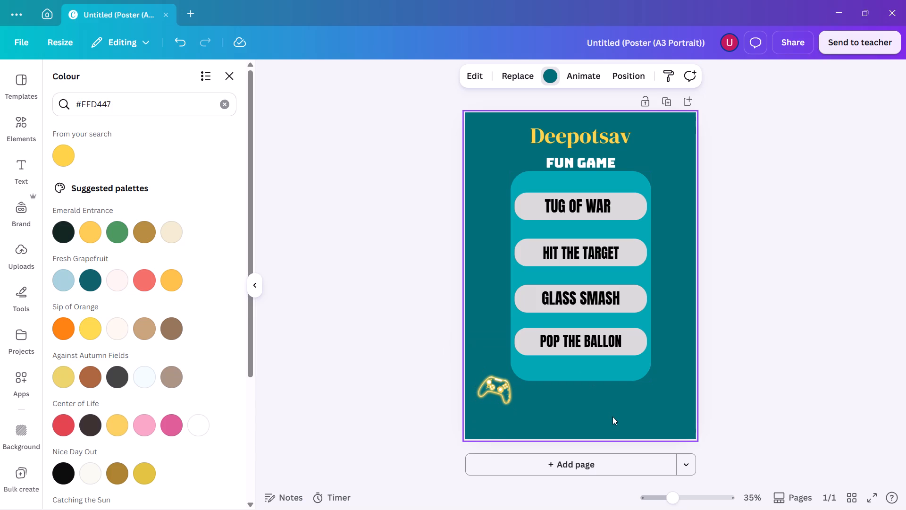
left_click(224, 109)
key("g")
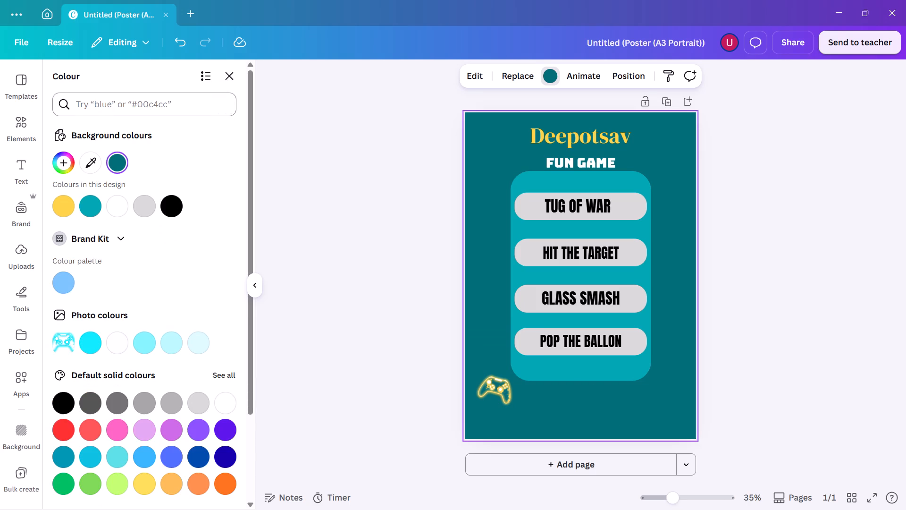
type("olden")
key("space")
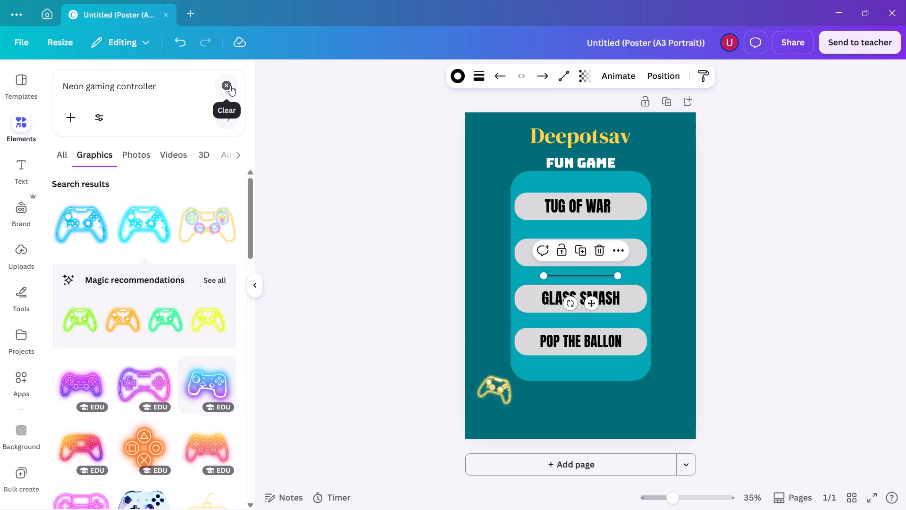
Search the graphic elements for "golden sparkle" and add the glowing golden star-burst graphic to the poster.
left_click(230, 85)
type("golden")
key("space")
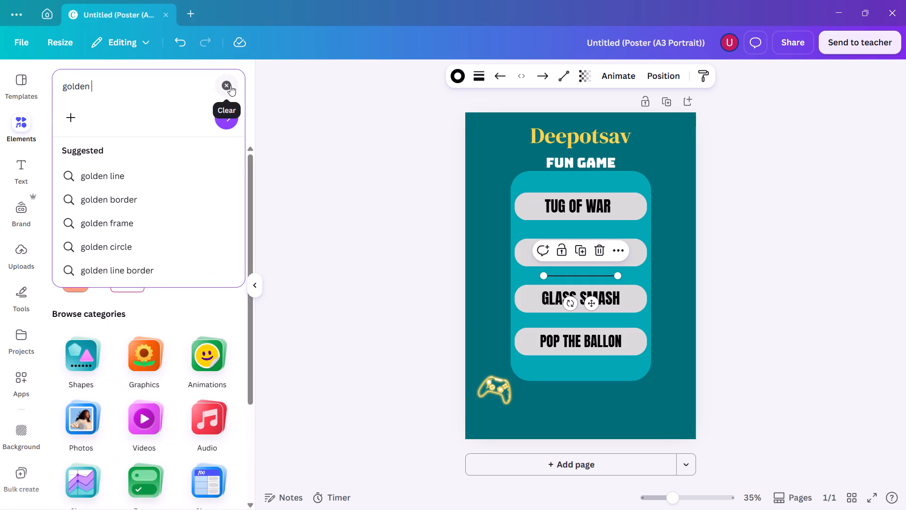
type("spar")
type("kle")
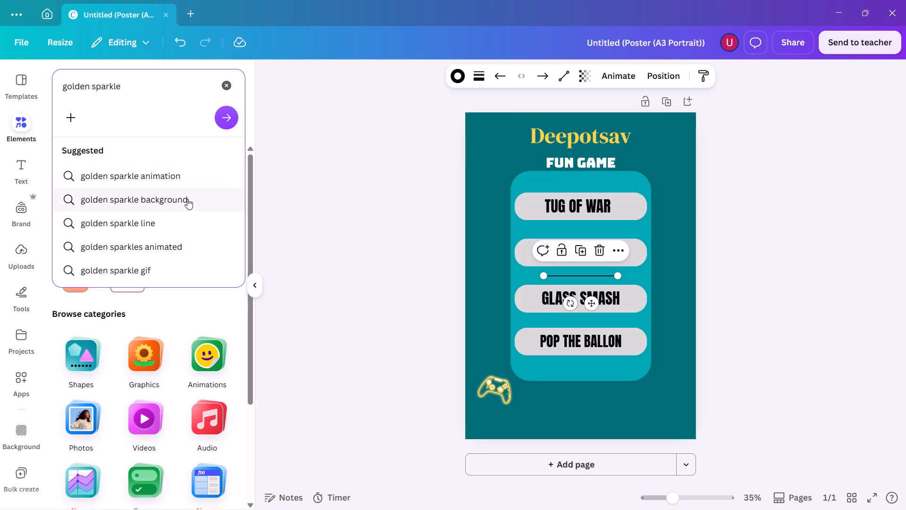
key("Return")
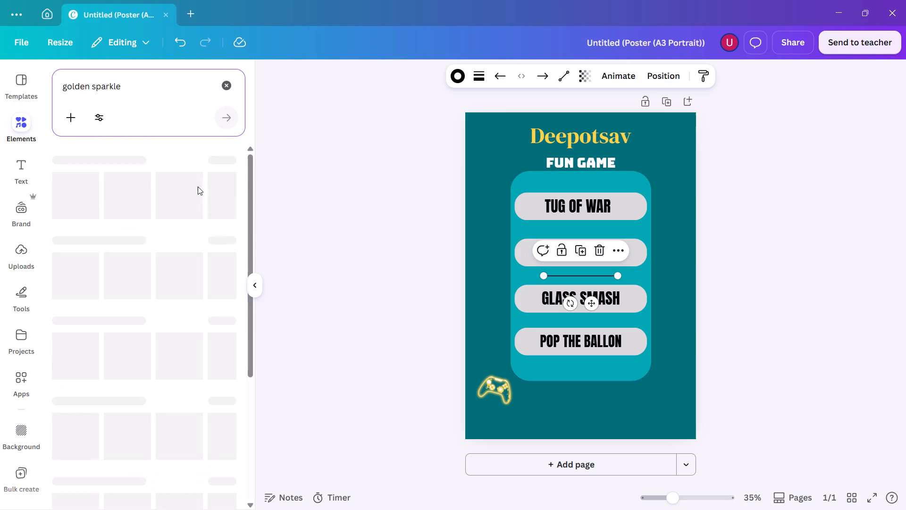
left_click(103, 156)
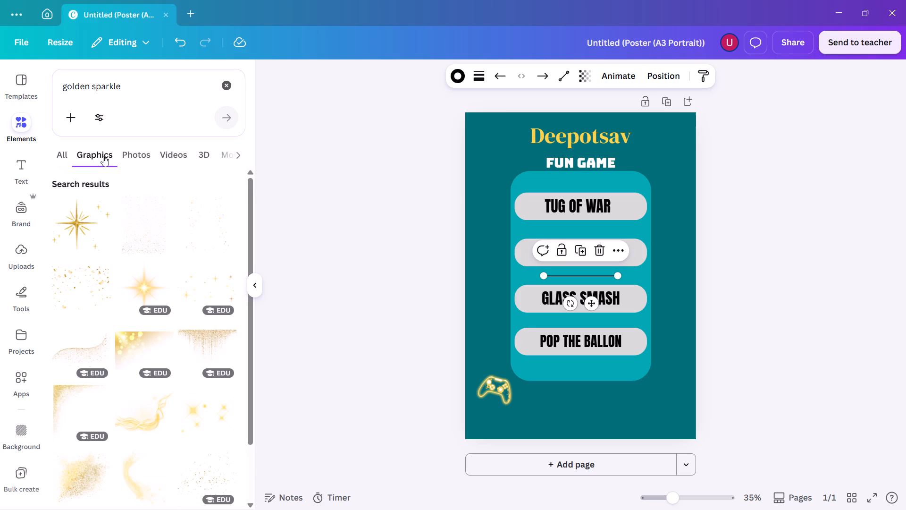
left_click(146, 292)
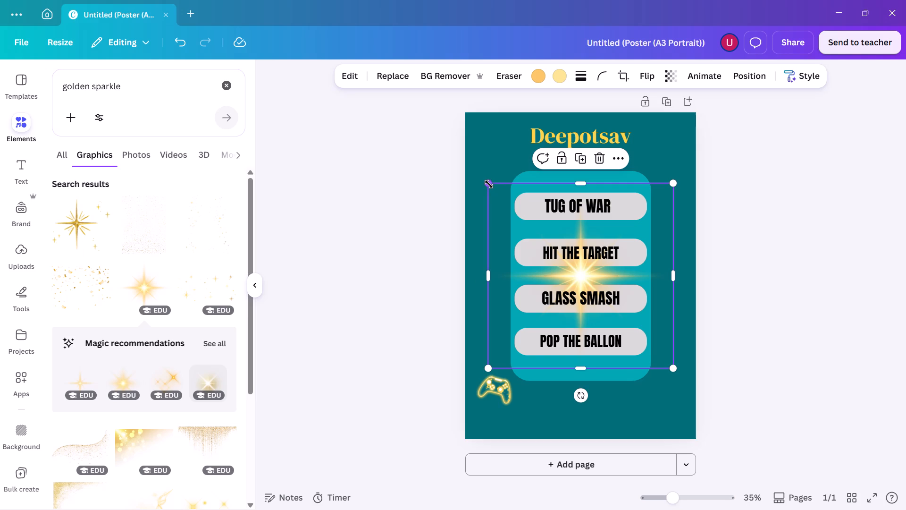
Shrink the golden sparkle to a tiny star, small enough to accent the poster's headings.
left_click_drag(489, 184, 522, 276)
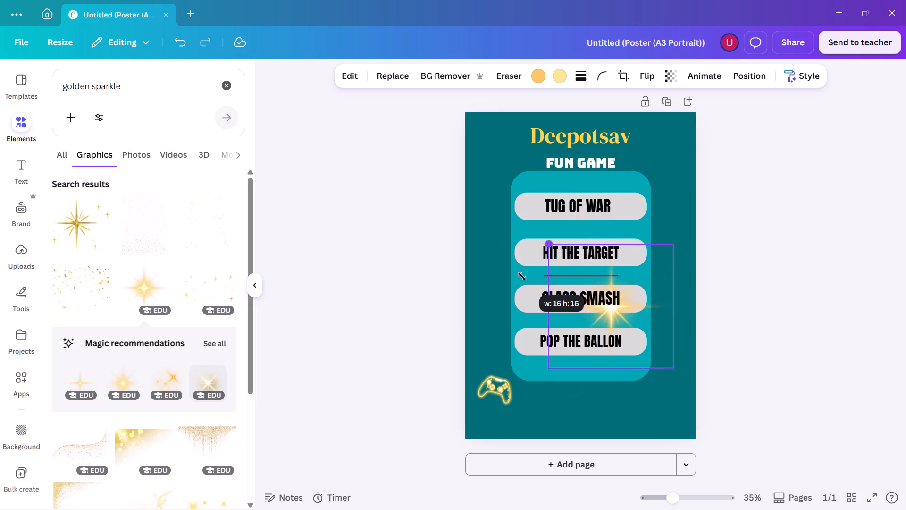
left_click_drag(522, 276, 602, 399)
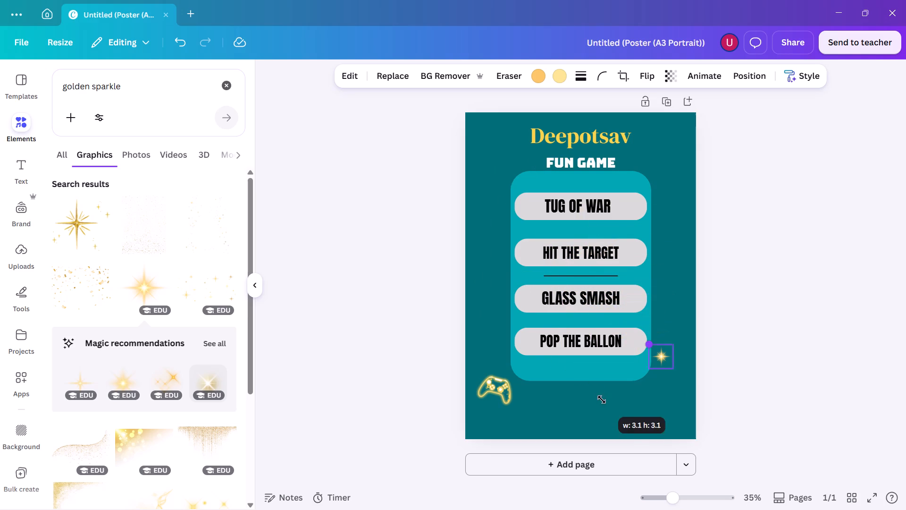
left_click_drag(602, 399, 604, 403)
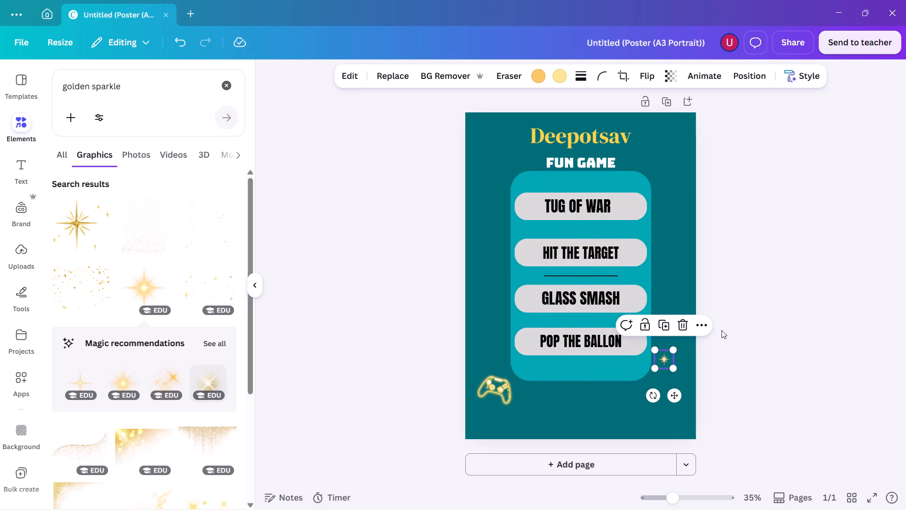
left_click(675, 397)
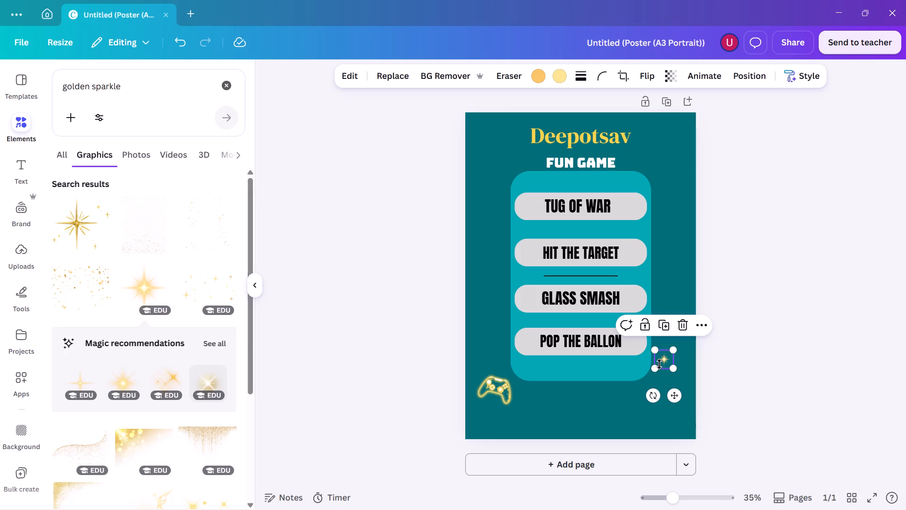
left_click_drag(655, 348, 658, 356)
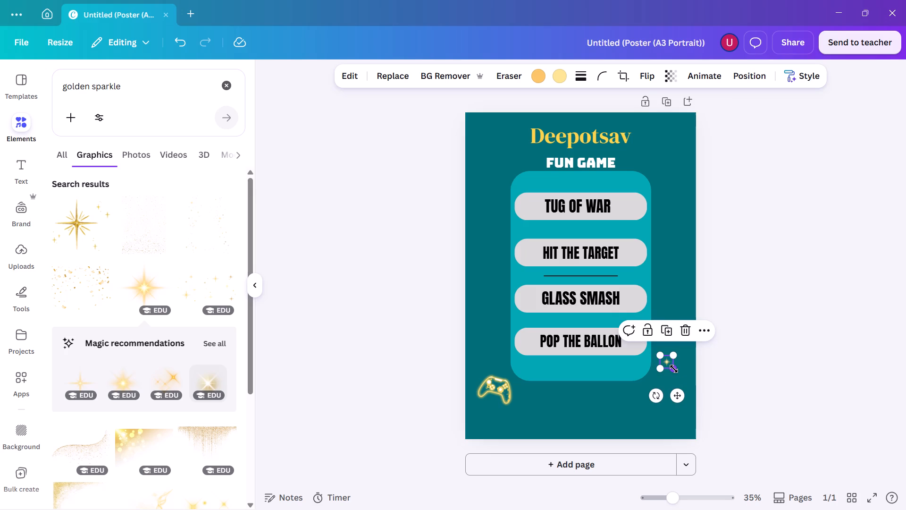
left_click_drag(674, 369, 677, 377)
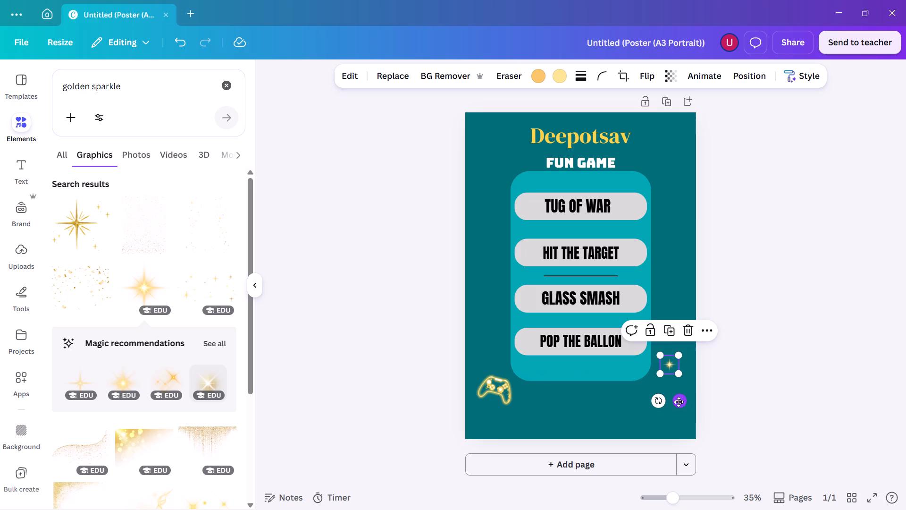
Move the tiny sparkle to the left of the headings, at a height between Deepotsav and FUN GAME.
left_click_drag(679, 402, 535, 208)
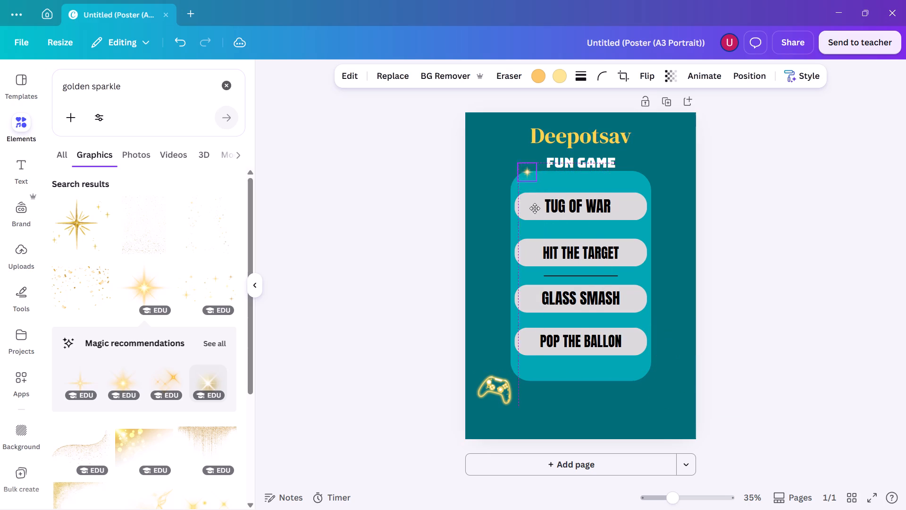
left_click_drag(535, 208, 519, 190)
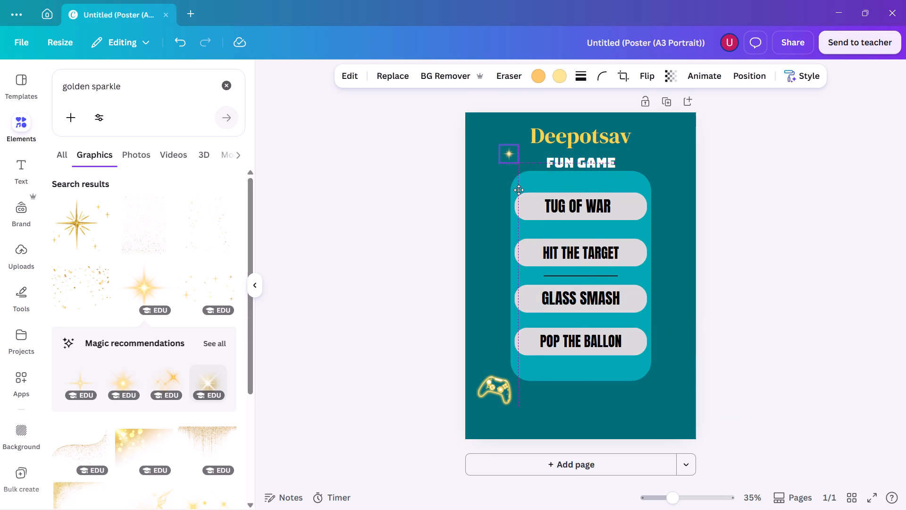
left_click_drag(519, 190, 519, 191)
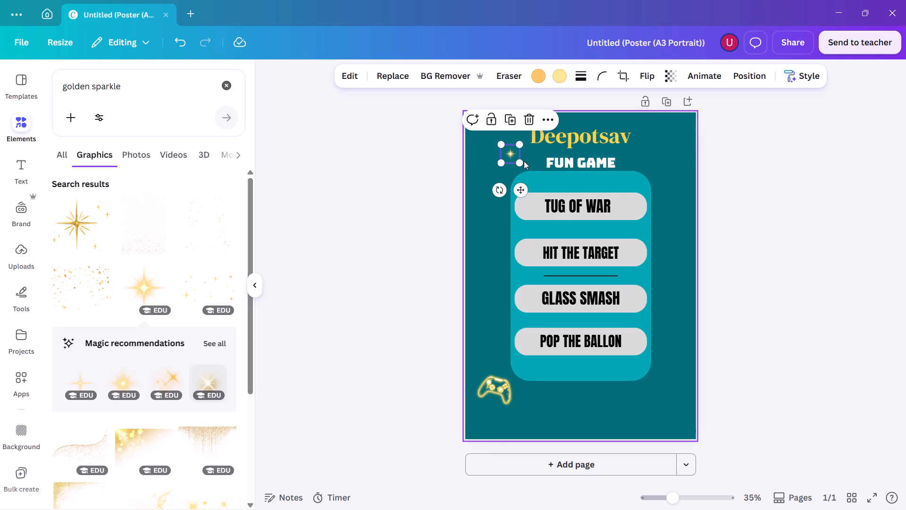
Copy the tiny sparkle and place the duplicate just right of the Deepotsav title.
left_click(546, 117)
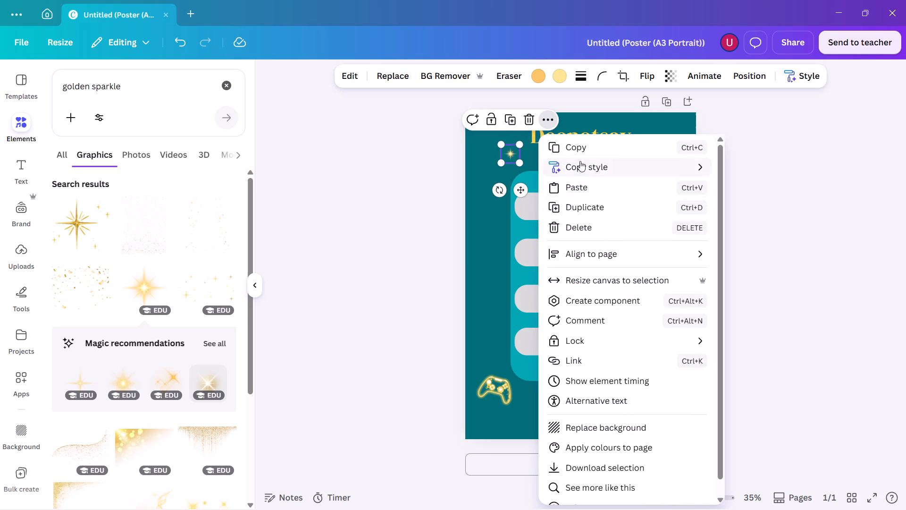
left_click(573, 150)
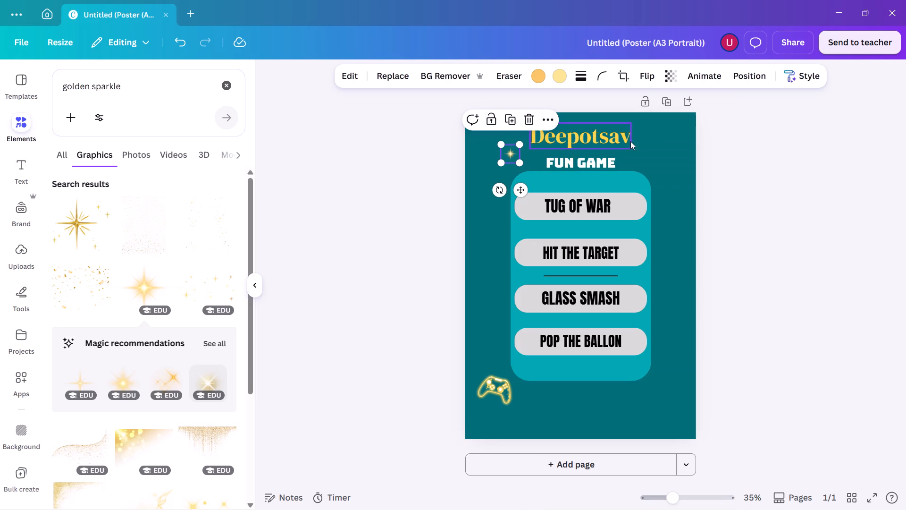
left_click(648, 146)
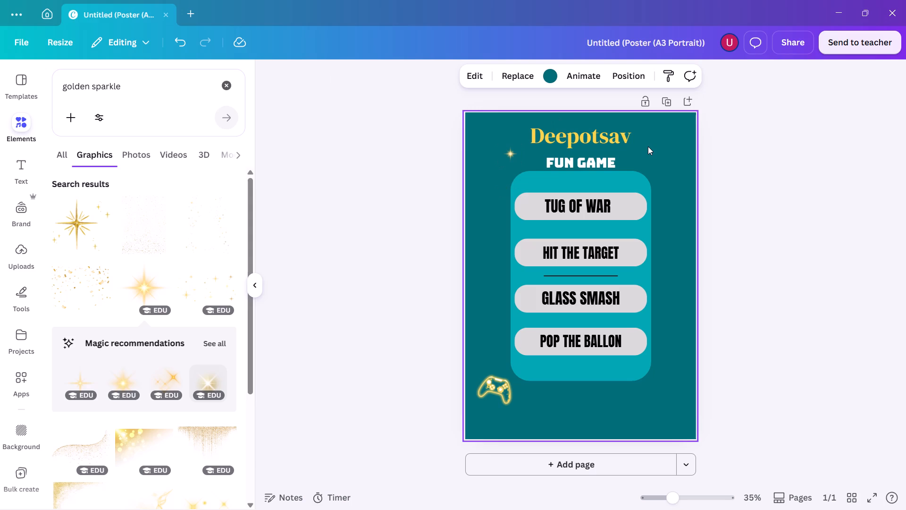
key("ctrl+v")
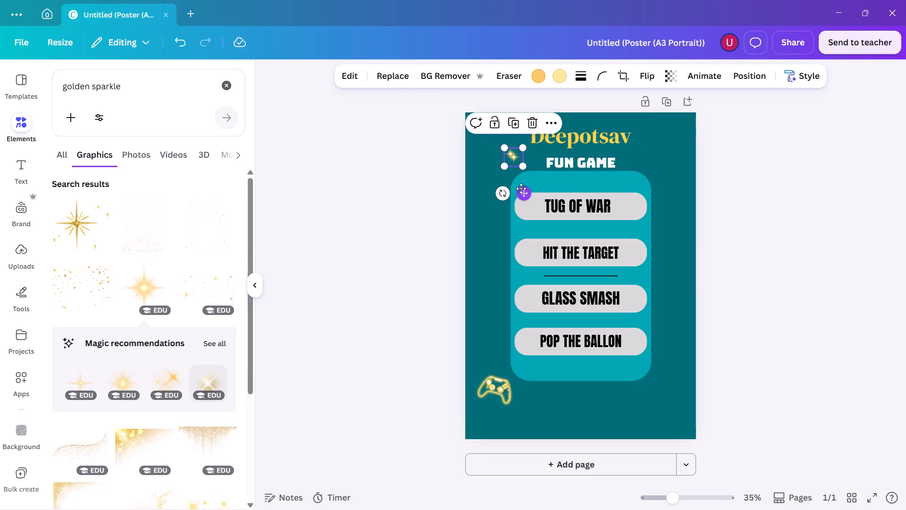
left_click_drag(523, 194, 549, 212)
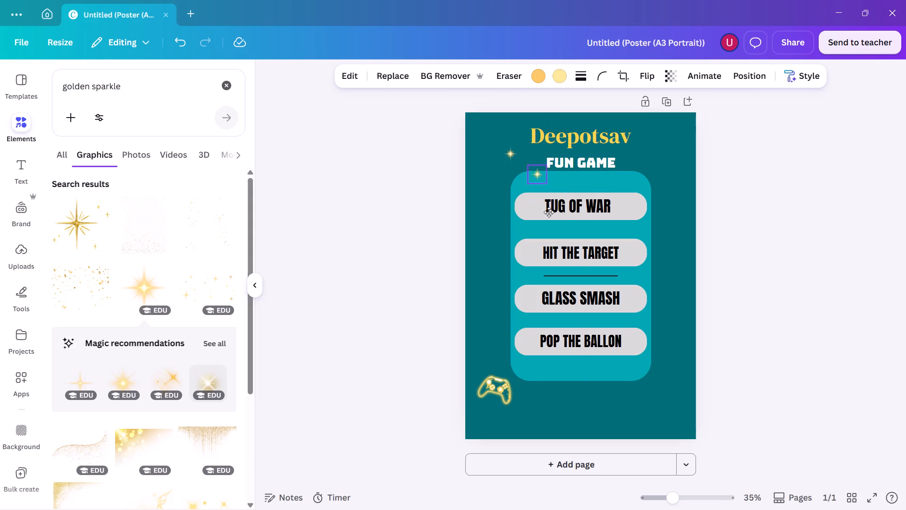
left_click_drag(549, 212, 652, 183)
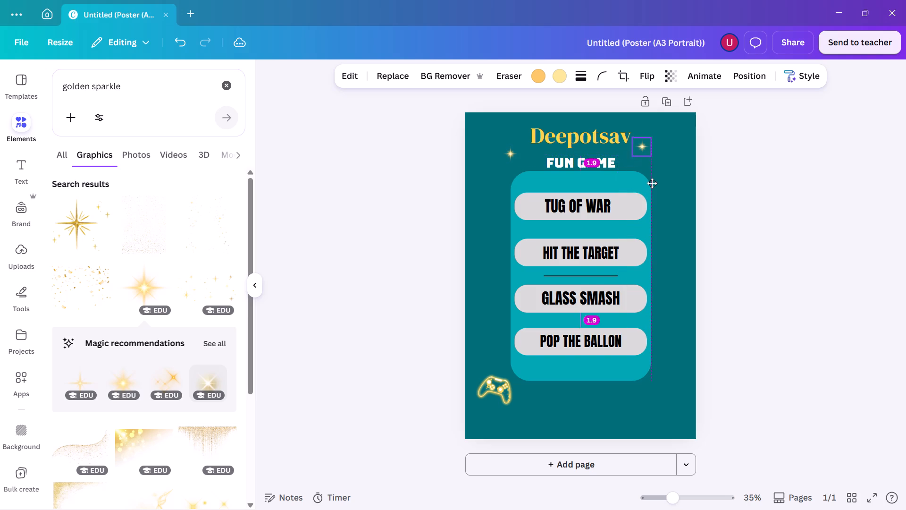
left_click_drag(652, 183, 658, 172)
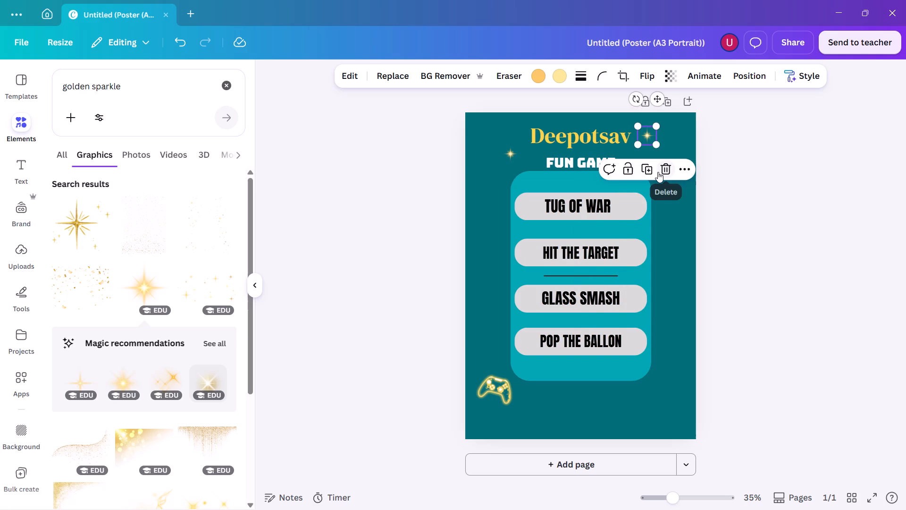
Make another copy of the left sparkle and place it just right of the FUN GAME heading.
left_click(513, 157)
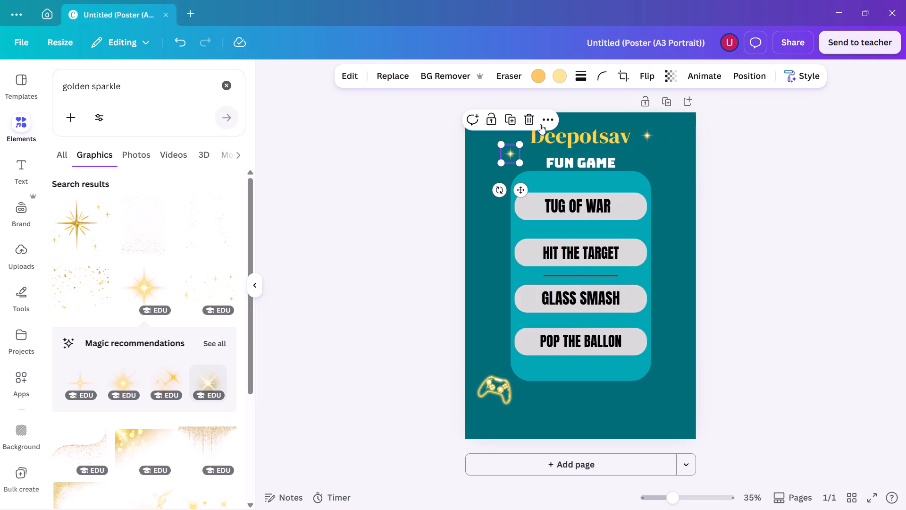
left_click(550, 123)
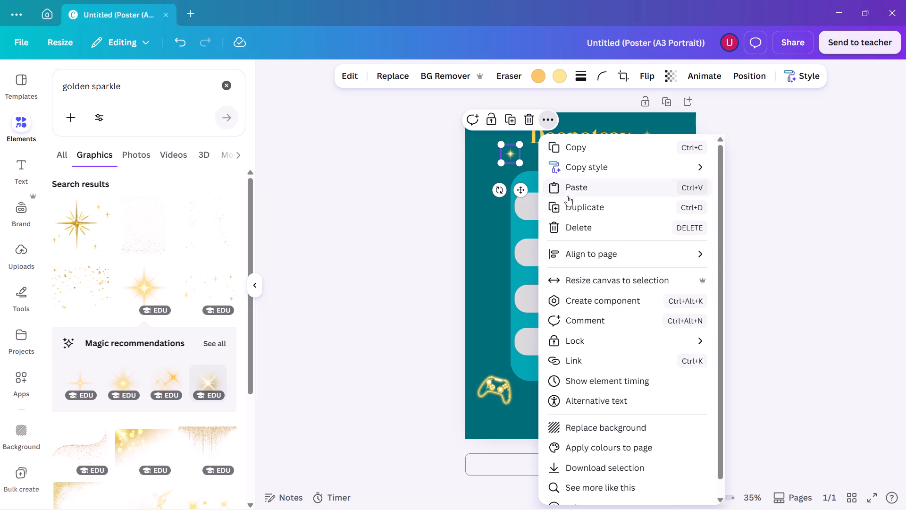
left_click(559, 148)
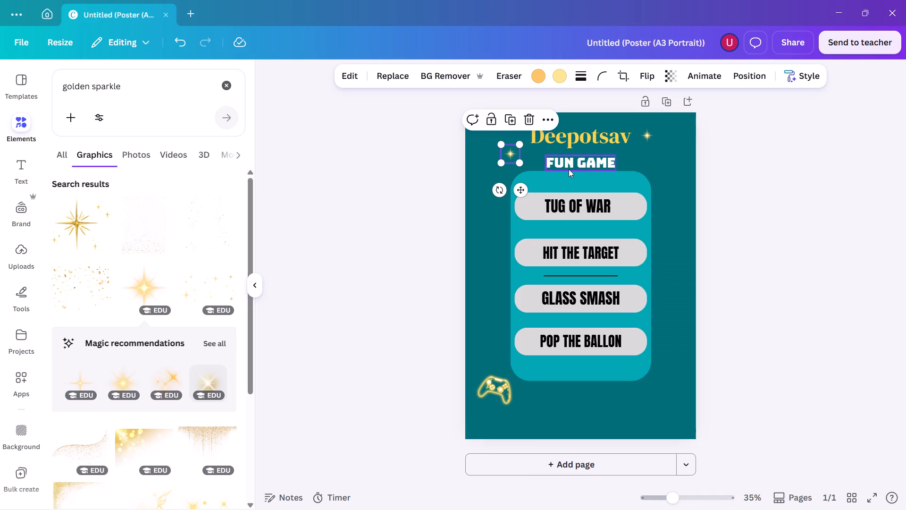
key("ctrl+v")
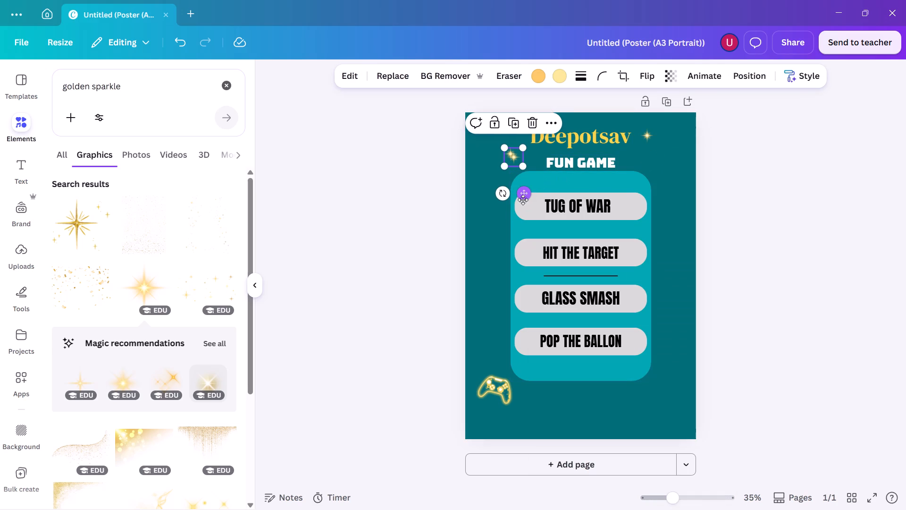
left_click_drag(522, 198, 593, 215)
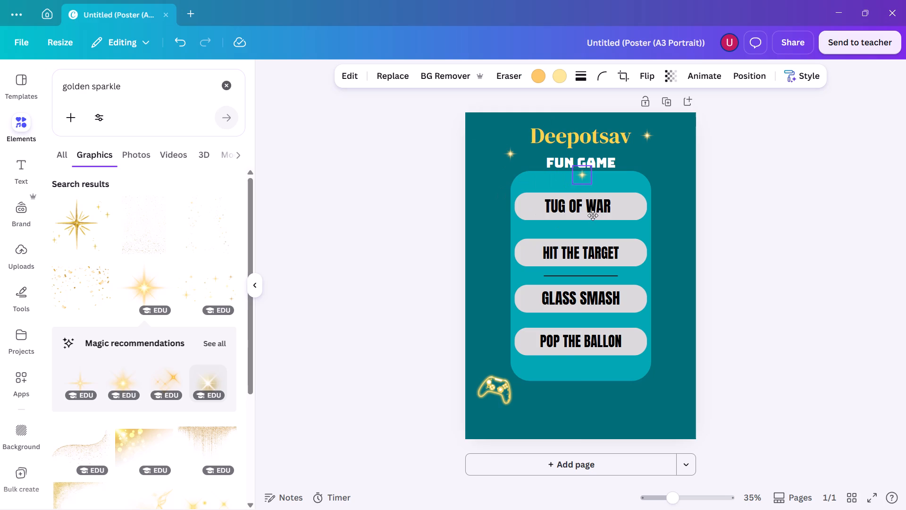
left_click_drag(593, 215, 639, 203)
left_click(749, 203)
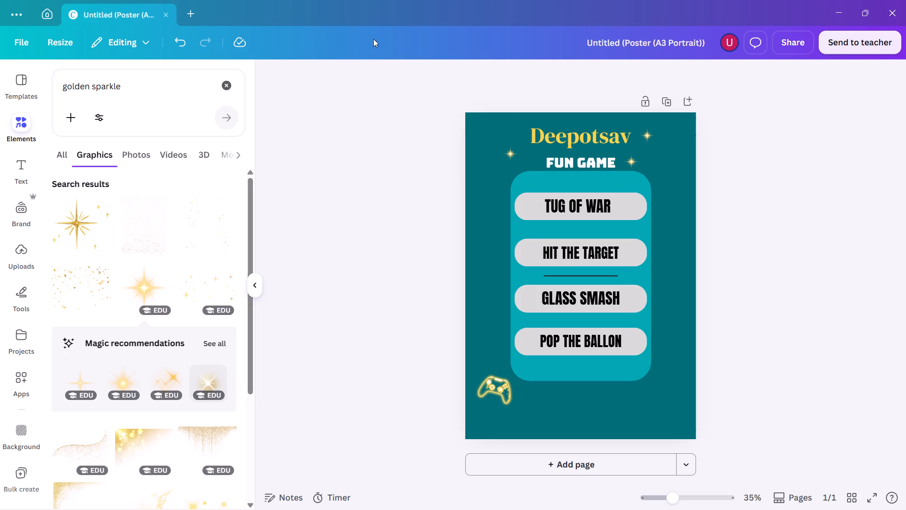
Search the elements for "minimal diya".
left_click(226, 85)
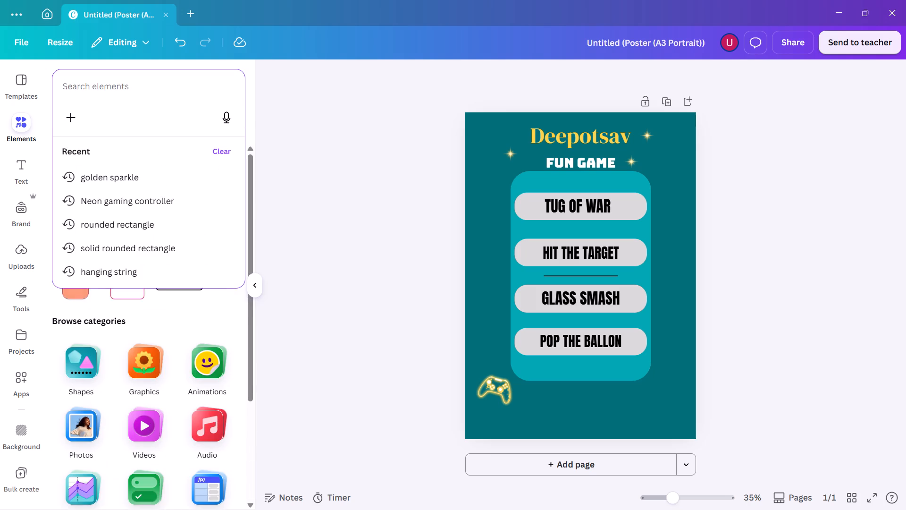
type("minii")
key("BackSpace")
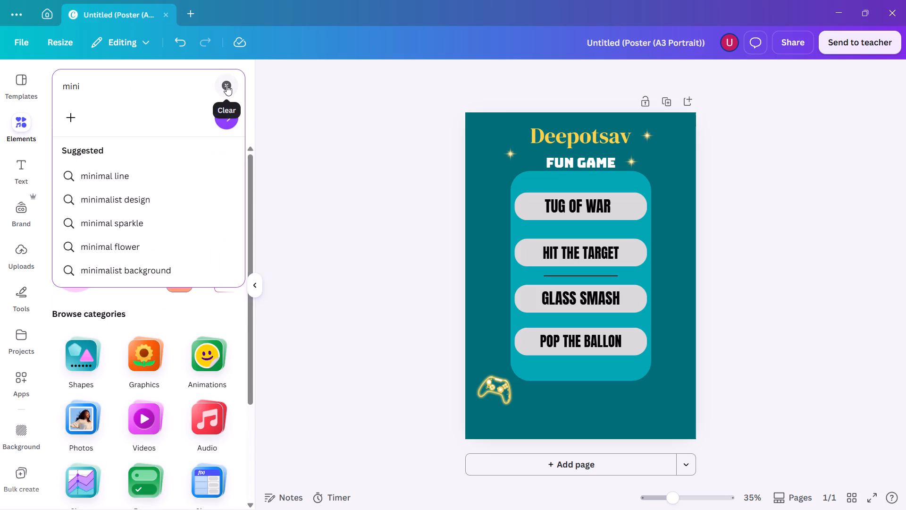
type("mal")
key("space")
type("diya")
key("space")
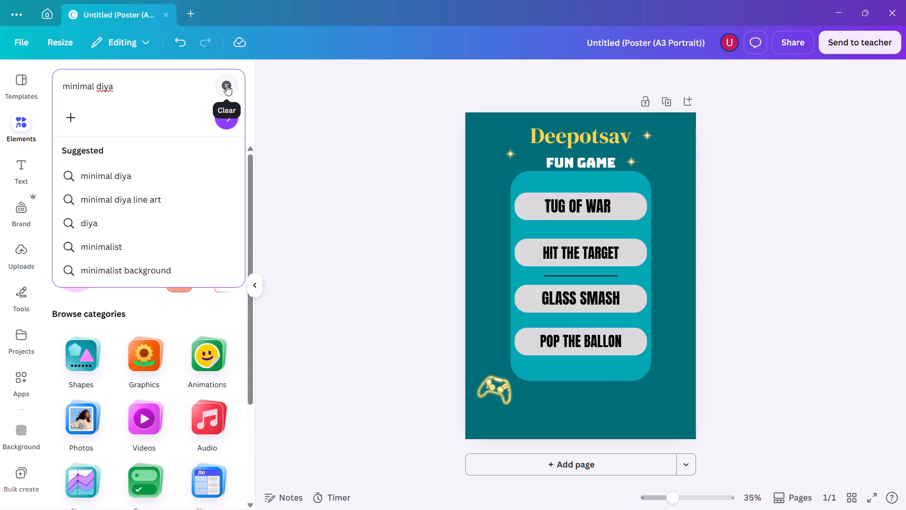
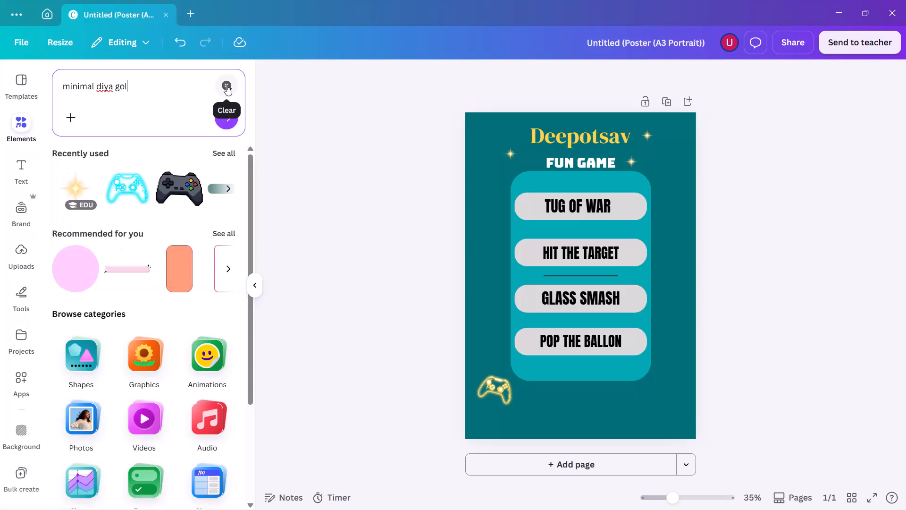
Search the elements for "minimal diya gold", limit the results to graphics, and add the solid gold diya to the poster.
key("Return")
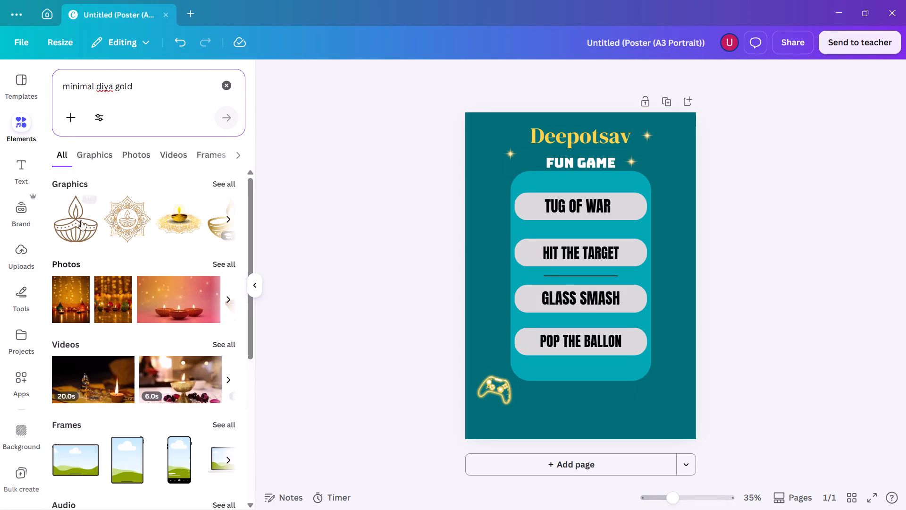
left_click(88, 156)
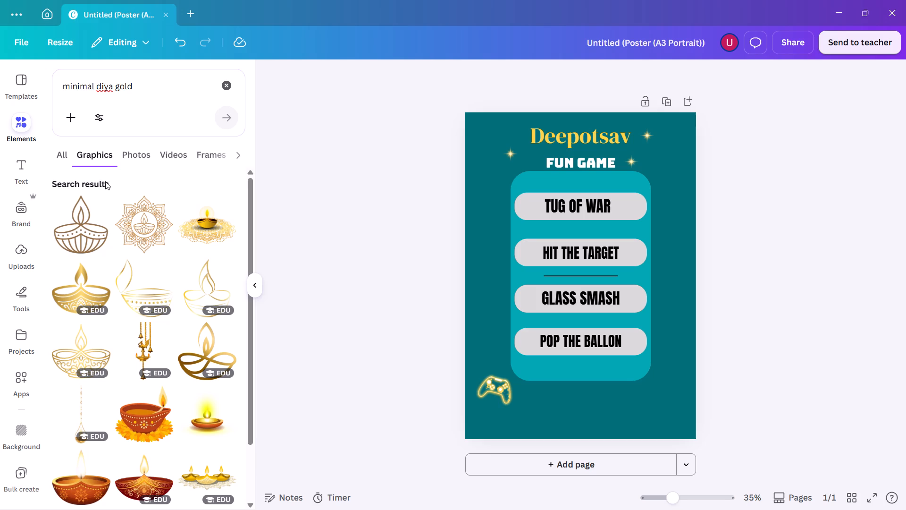
left_click(87, 292)
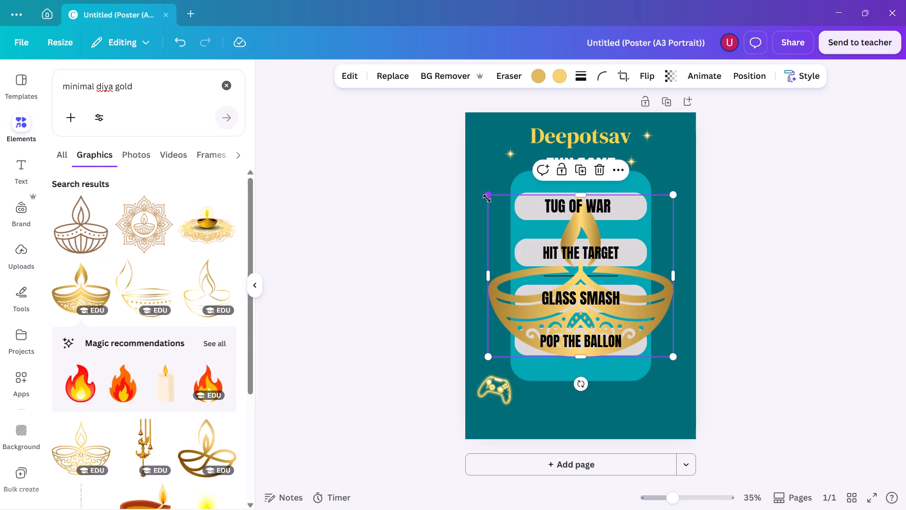
Shrink the gold diya from its upper-left corner to less than a third of its inserted width, undoing any accidental panel move.
left_click_drag(487, 198, 543, 349)
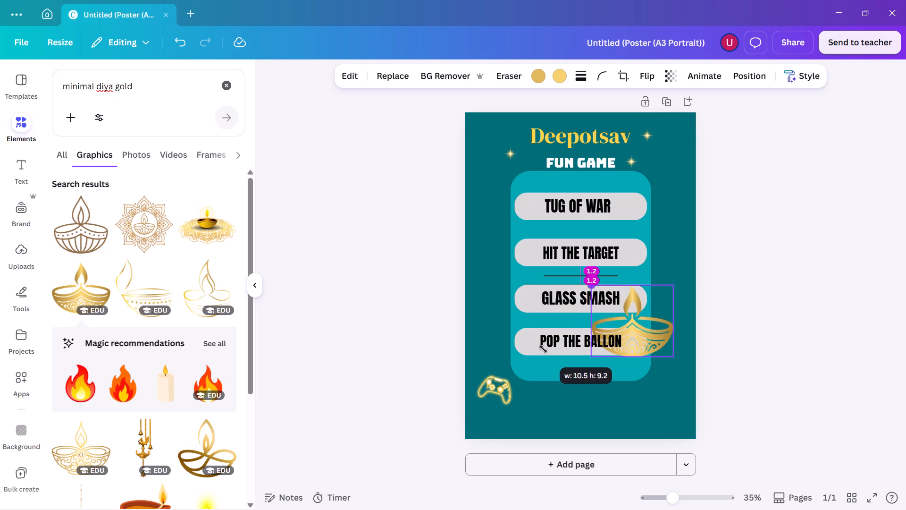
left_click_drag(543, 349, 554, 360)
left_click_drag(554, 360, 560, 384)
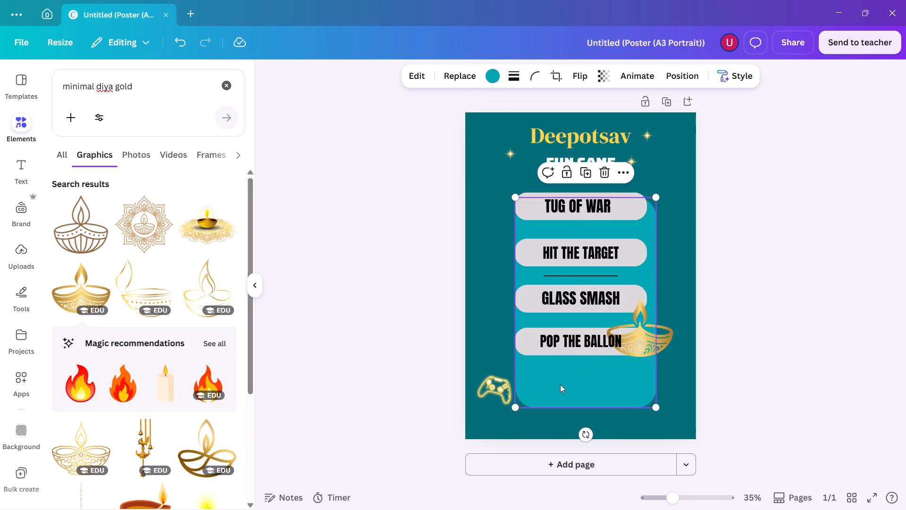
key("ctrl+z")
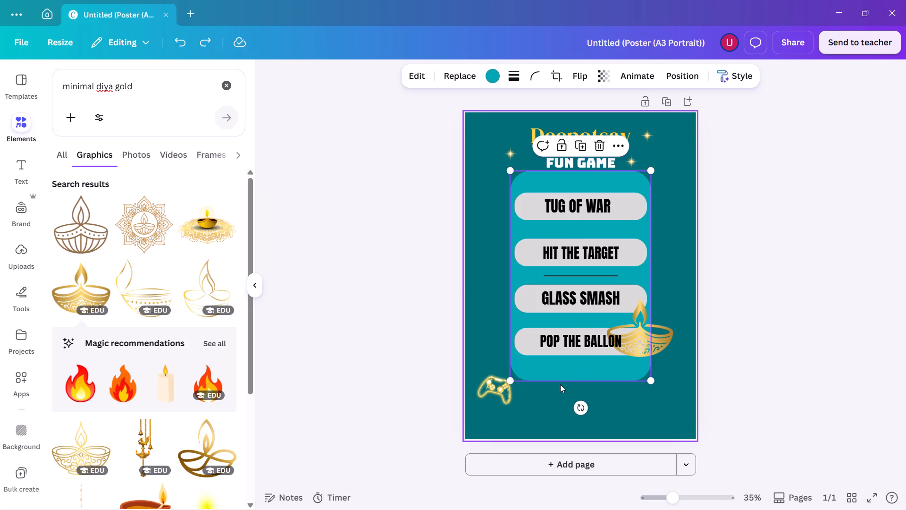
left_click(639, 342)
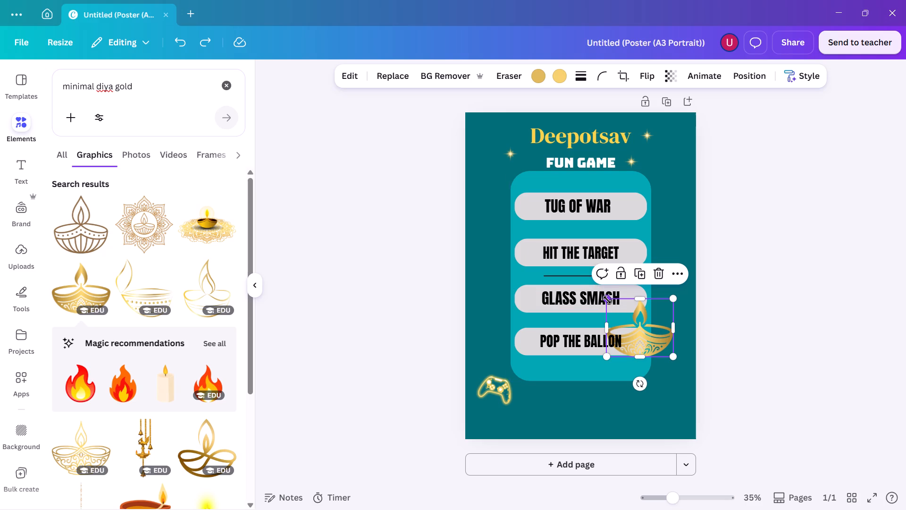
left_click_drag(607, 300, 615, 314)
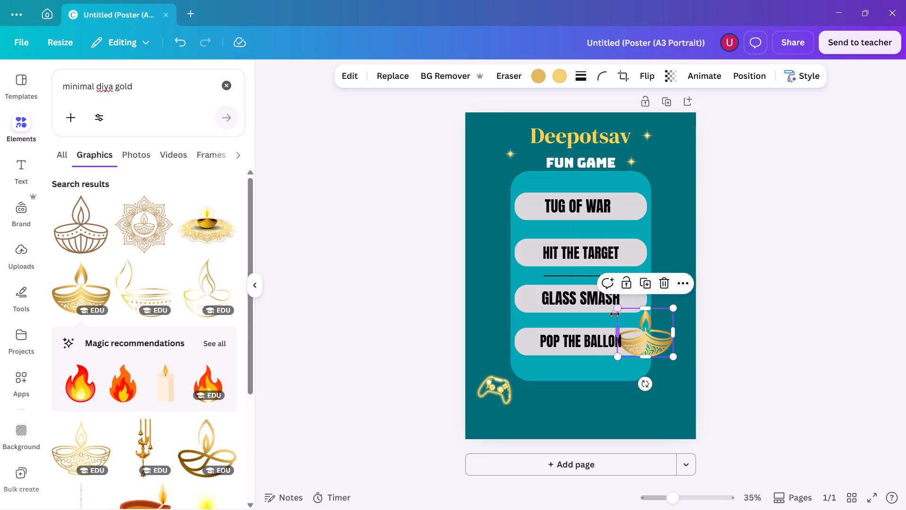
Move the gold diya to the poster's lower-right area, just below the teal panel, and reduce it to a small icon.
left_click(659, 343)
left_click_drag(659, 343, 674, 396)
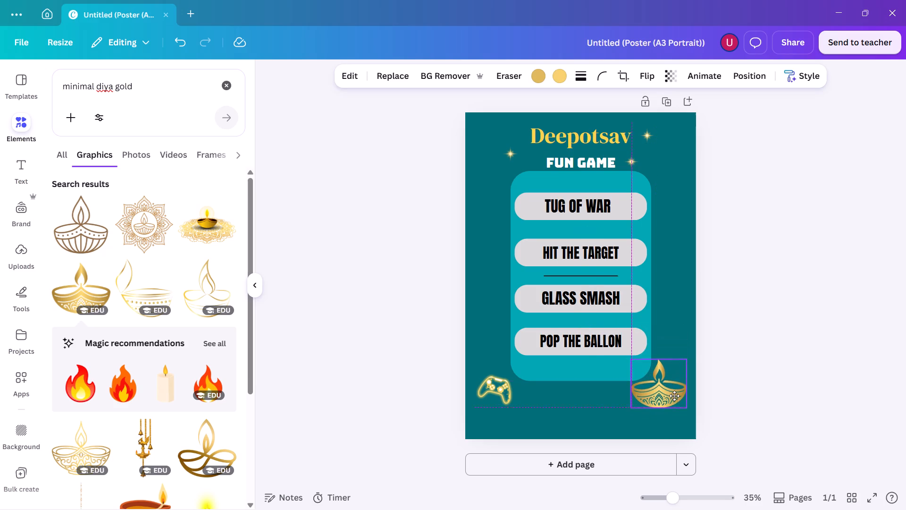
left_click_drag(674, 396, 673, 405)
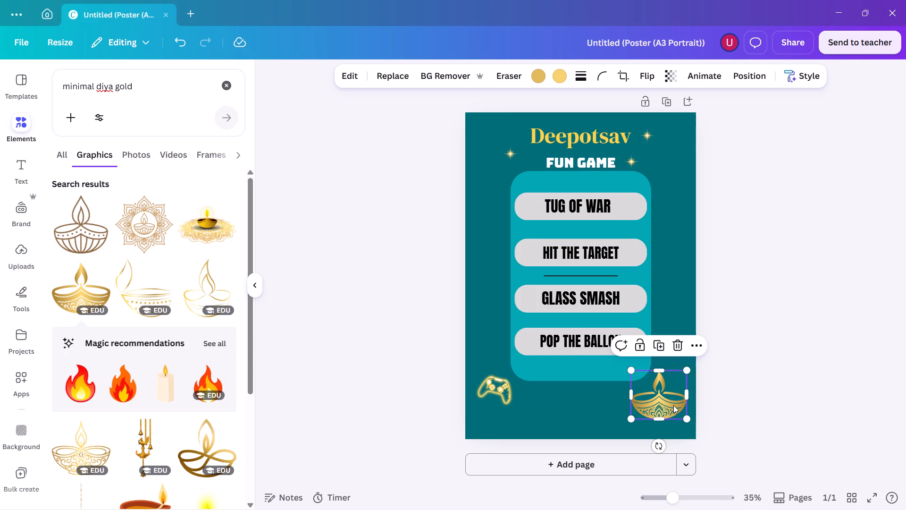
left_click_drag(632, 370, 645, 391)
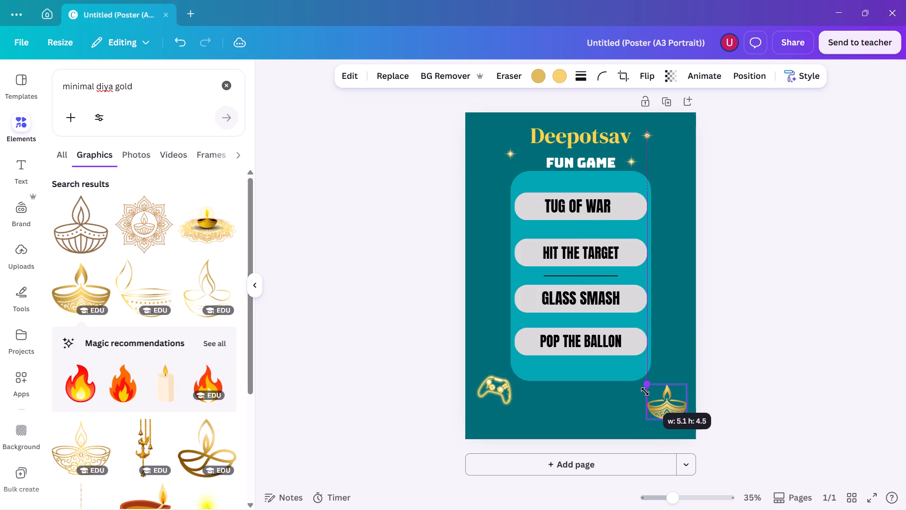
left_click_drag(645, 391, 646, 392)
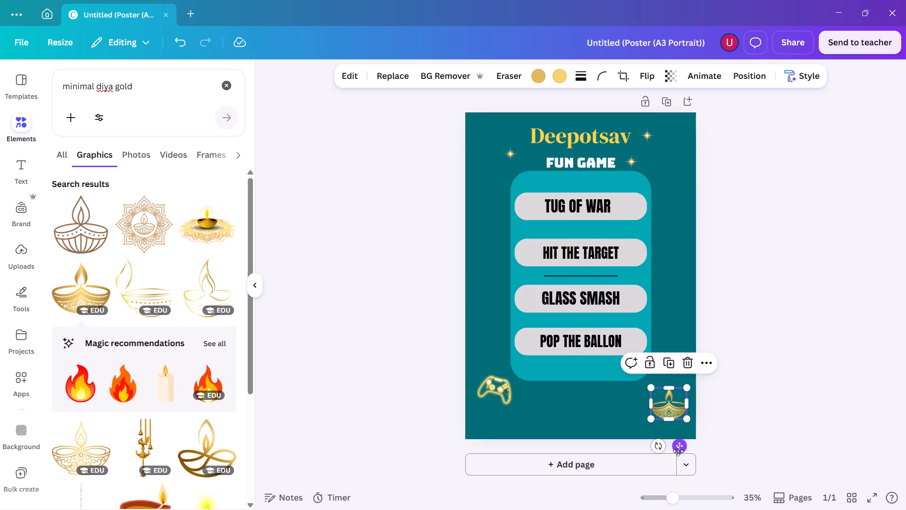
left_click_drag(678, 451, 680, 441)
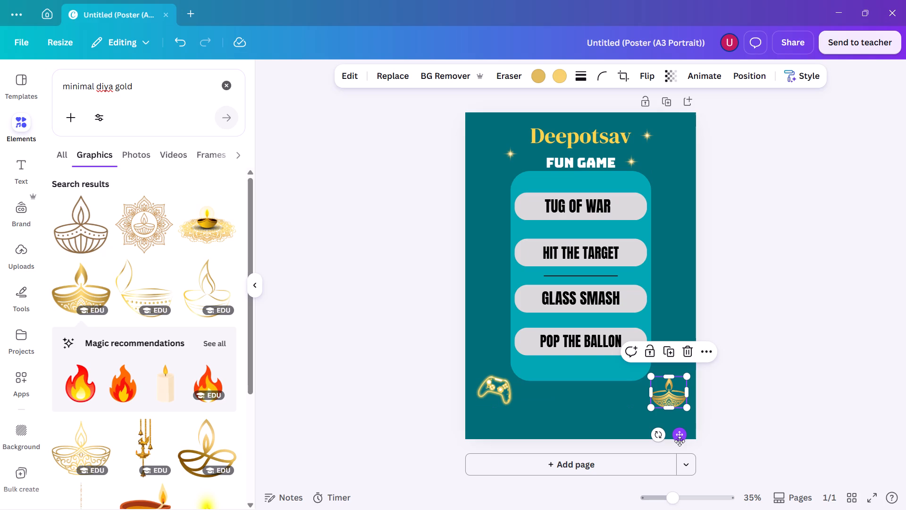
left_click_drag(651, 377, 658, 386)
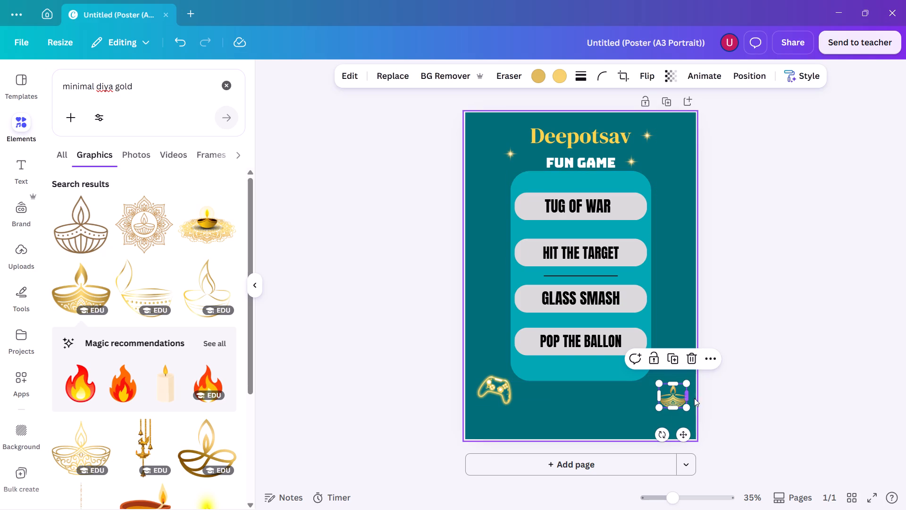
left_click(686, 436)
left_click_drag(686, 436, 679, 435)
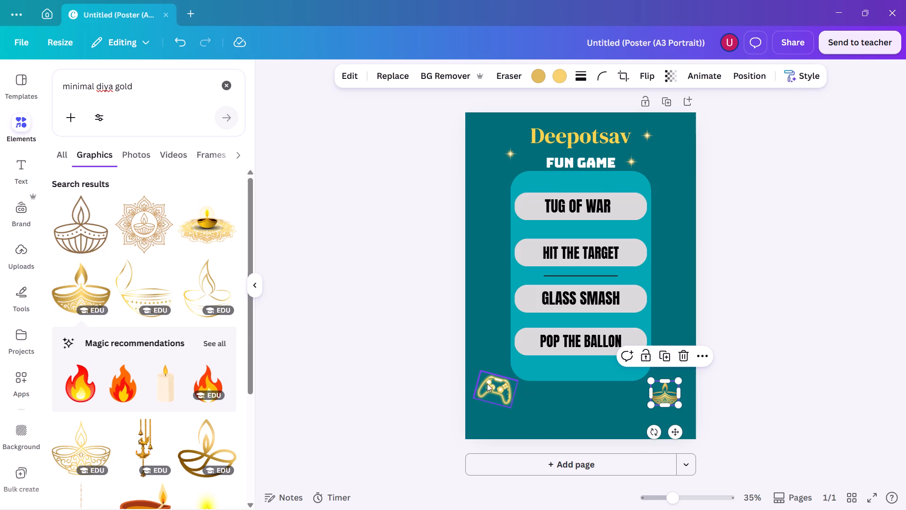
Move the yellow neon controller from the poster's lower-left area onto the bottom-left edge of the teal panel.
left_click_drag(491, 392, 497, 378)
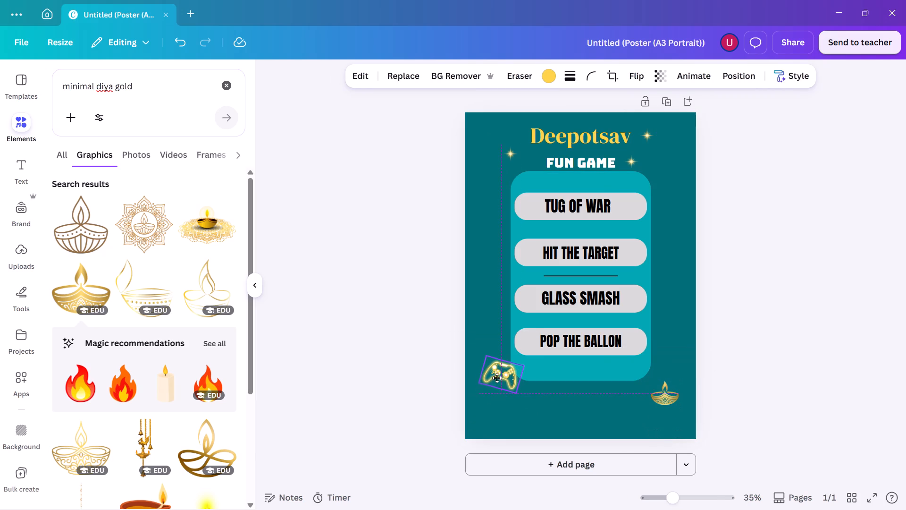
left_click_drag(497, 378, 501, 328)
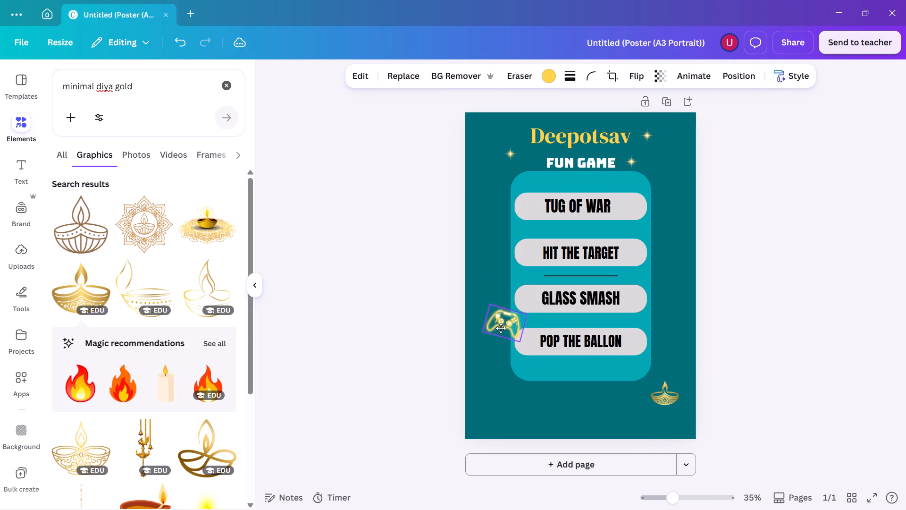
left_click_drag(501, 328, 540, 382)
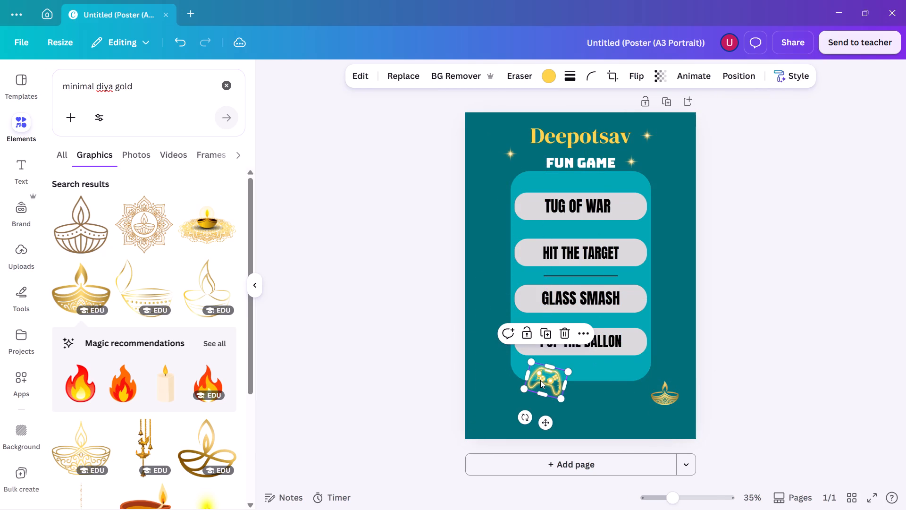
Copy the small gold diya and place the duplicate in the poster's lower-left area, level with the original.
left_click(656, 392)
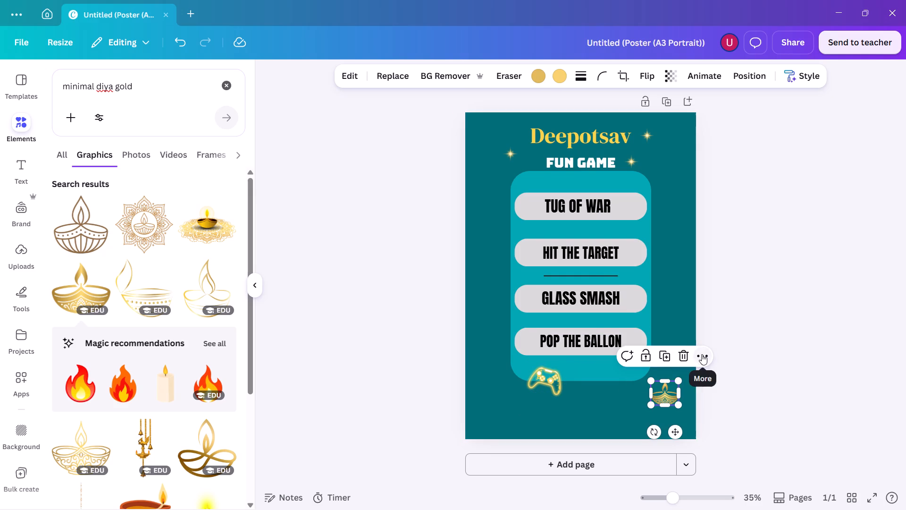
left_click(702, 354)
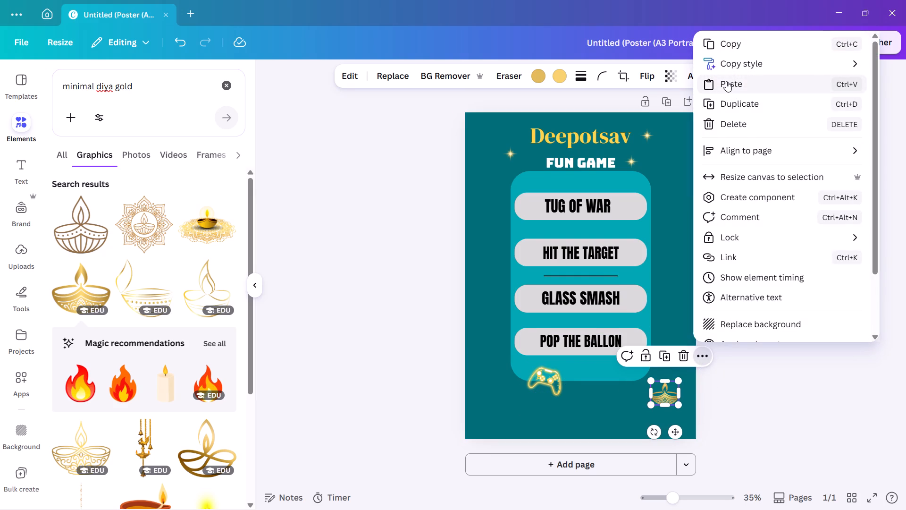
left_click(724, 42)
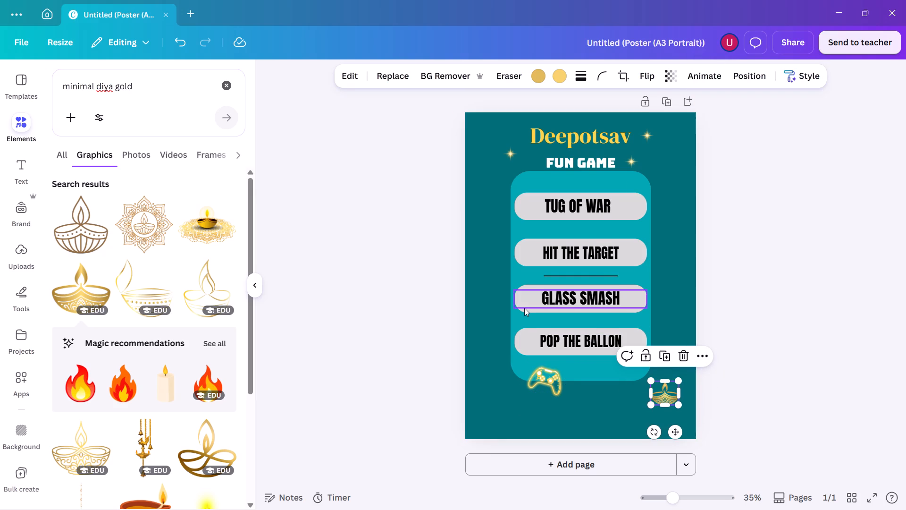
key("ctrl+v")
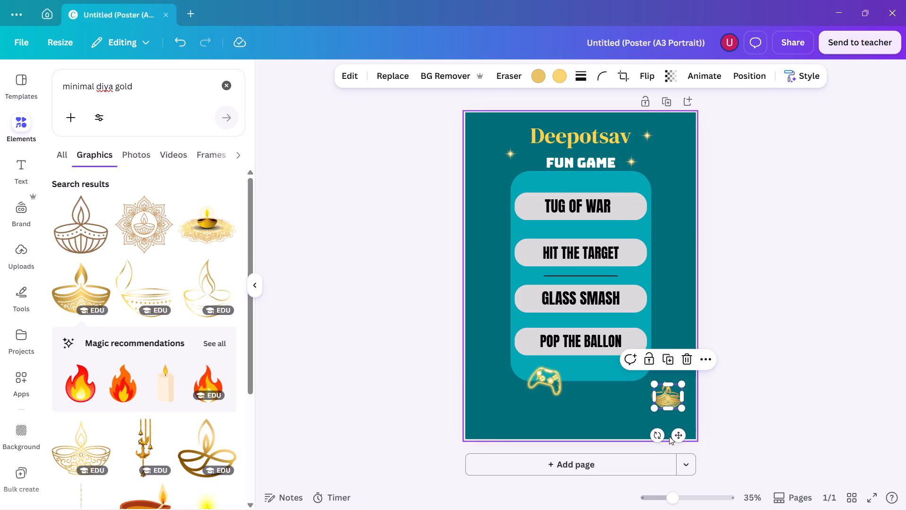
left_click_drag(677, 433, 538, 429)
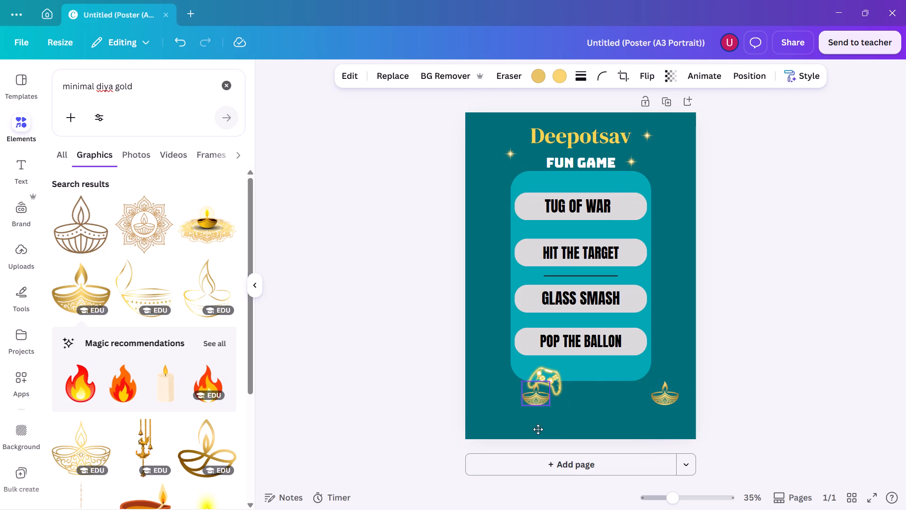
left_click_drag(538, 429, 502, 430)
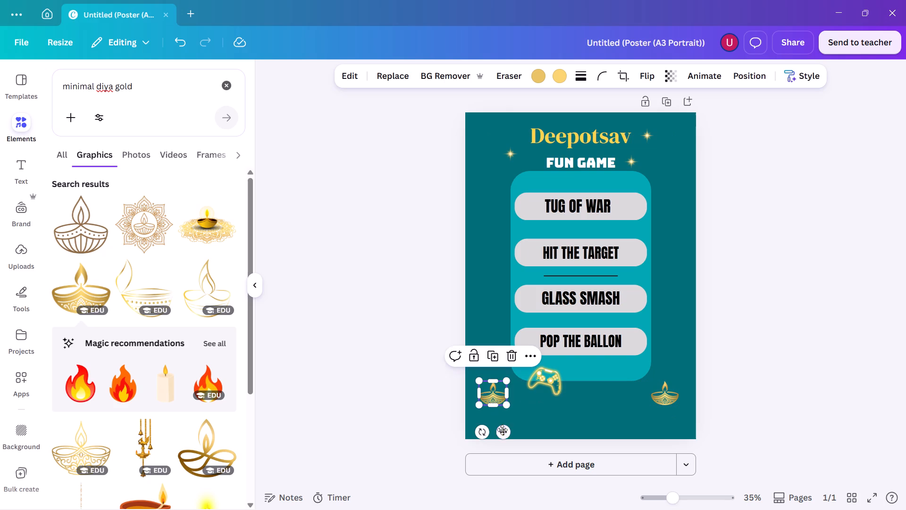
left_click(770, 347)
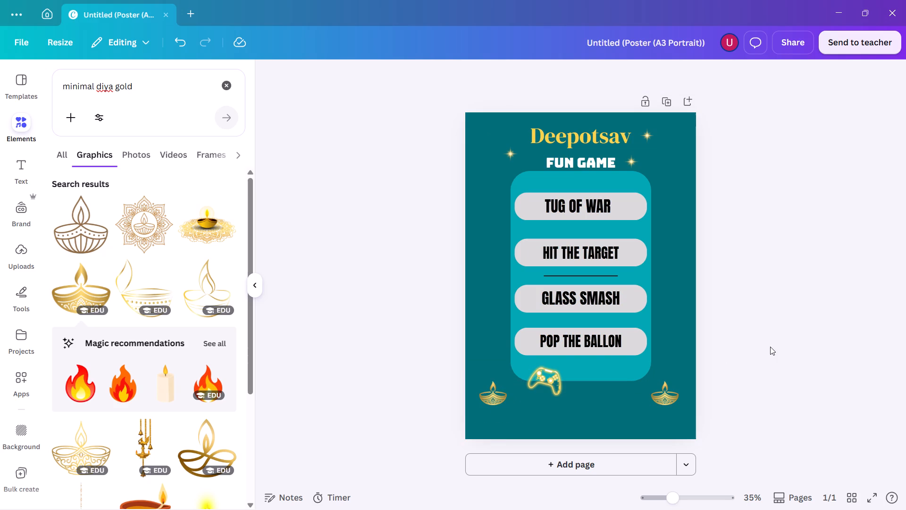
left_click(502, 404)
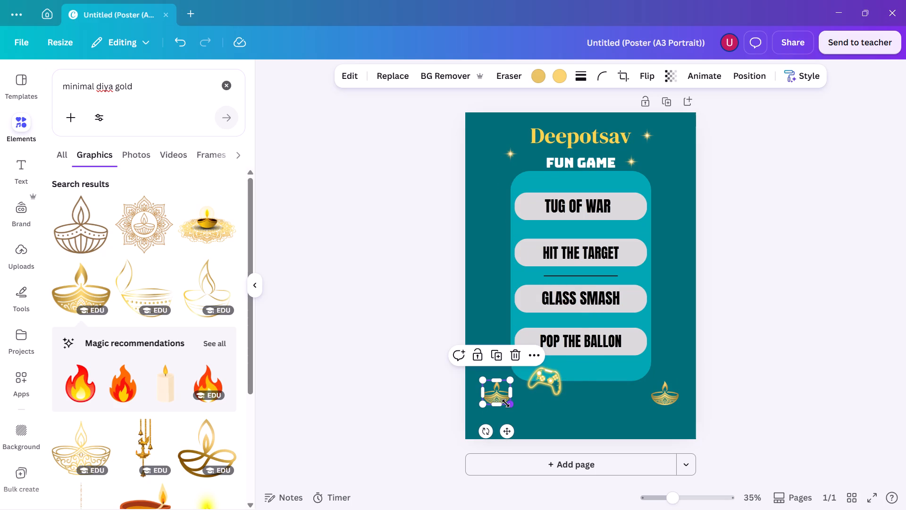
left_click(772, 369)
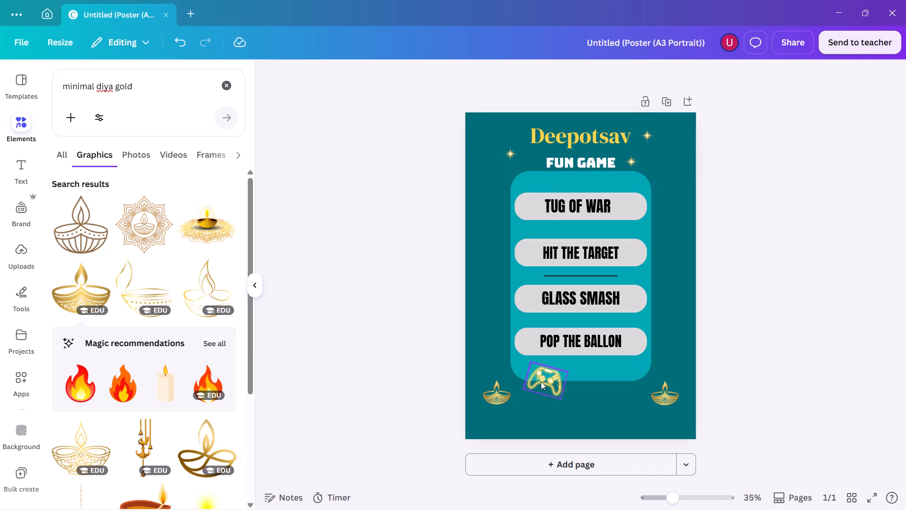
Move the neon controller to the margin right of the teal panel, at a height between HIT THE TARGET and GLASS SMASH.
key("Up")
key("Up")
key("Up")
key("Up")
key("Up")
key("Up")
key("Up")
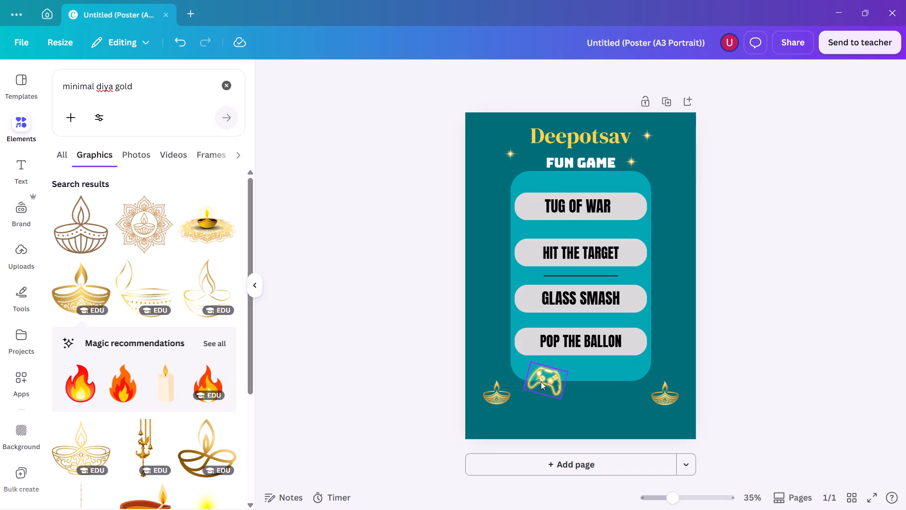
left_click(541, 382)
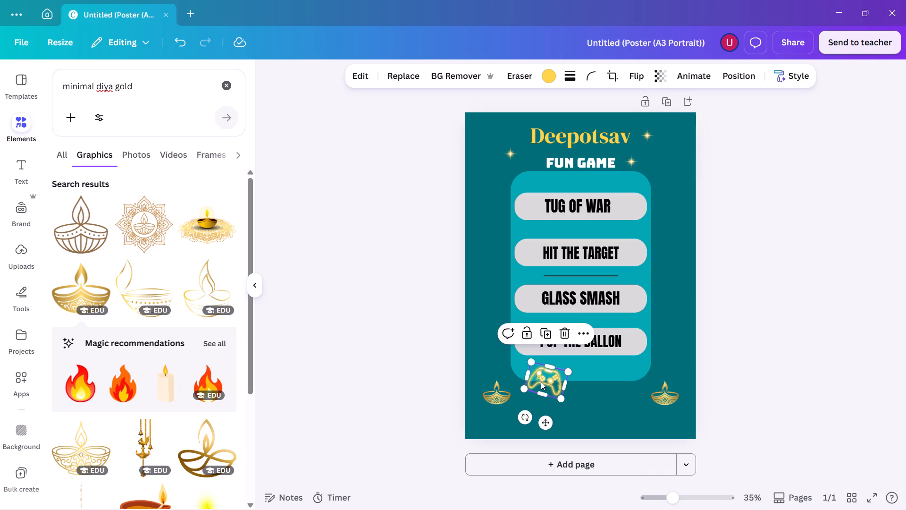
key("Up")
key("Up")
key("Up")
key("Up")
key("Up")
key("Up")
key("Up")
key("Up")
key("Up")
key("Up")
key("Up")
key("Up")
key("Up")
key("Up")
key("Up")
key("Up")
key("Up")
key("Up")
key("Up")
key("Up")
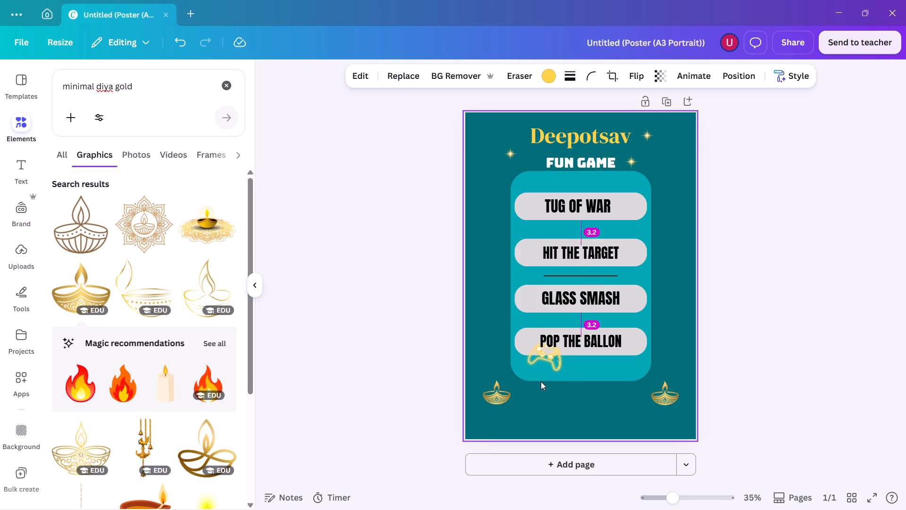
key("Right")
key("Right")
key("Right")
key("Right")
key("Right")
key("Right")
key("Right")
key("Right")
key("Right")
key("Right")
key("Right")
key("Right")
key("Right")
key("Right")
key("Right")
key("Right")
key("Right")
key("Right")
key("Right")
key("Right")
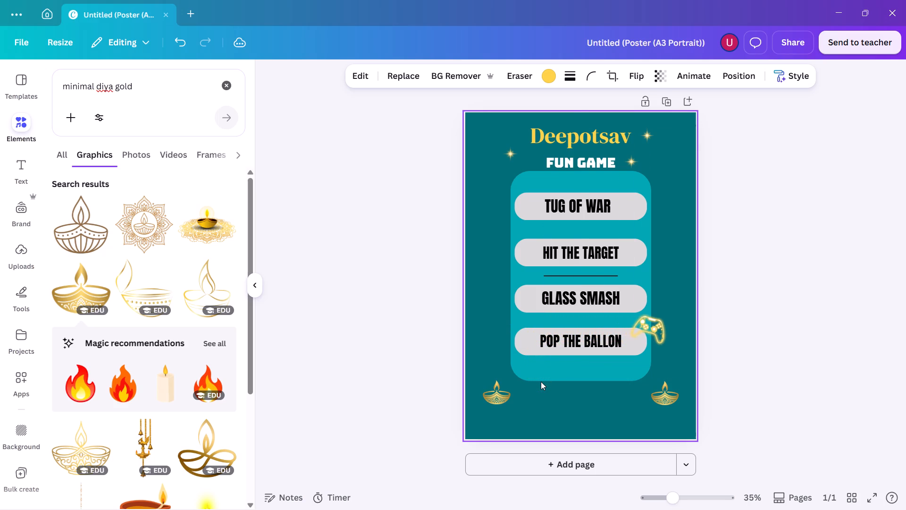
key("Up")
key("Up")
key("Up")
key("Up")
key("Up")
key("Up")
key("Up")
key("Up")
key("Up")
key("Up")
key("Up")
key("Up")
key("Up")
key("Up")
key("Up")
key("Up")
key("Up")
key("Up")
key("Up")
key("Up")
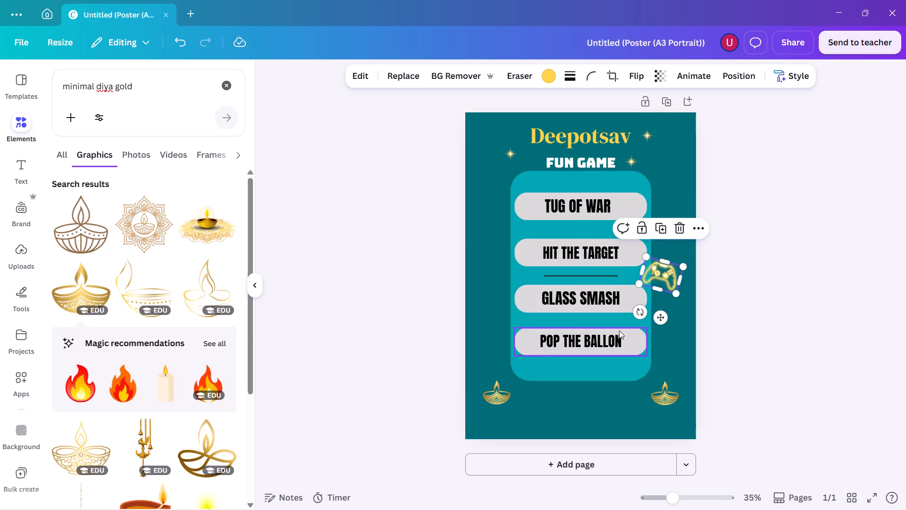
left_click(663, 321)
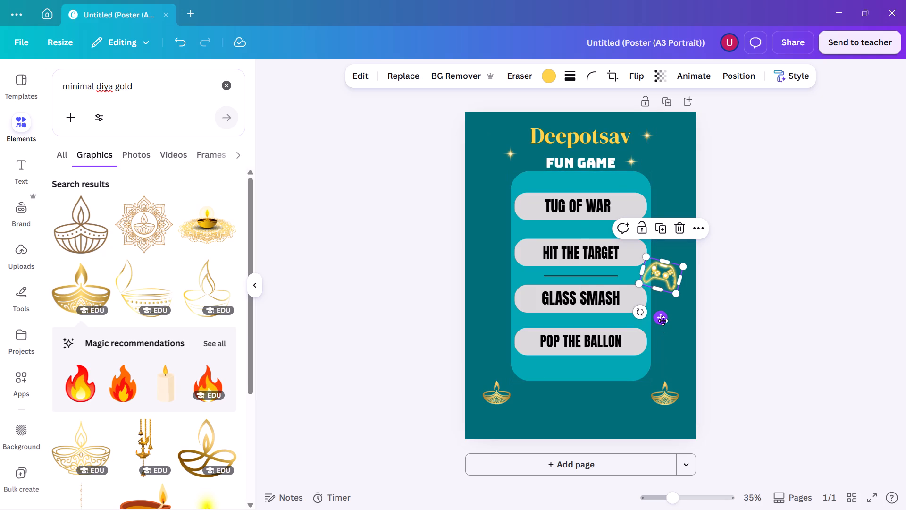
left_click_drag(663, 321, 671, 323)
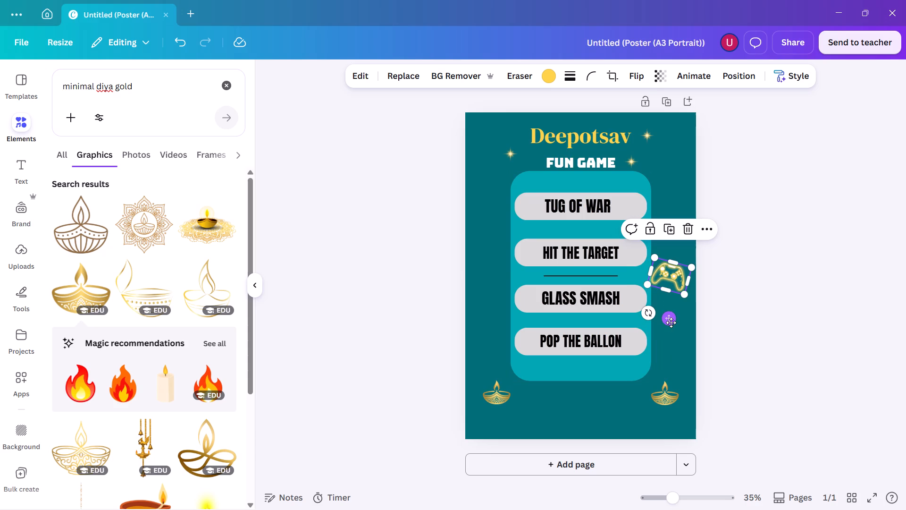
Move the neon controller to the horizontal centre of the poster, just below the teal panel and between the two gold diyas.
left_click(787, 261)
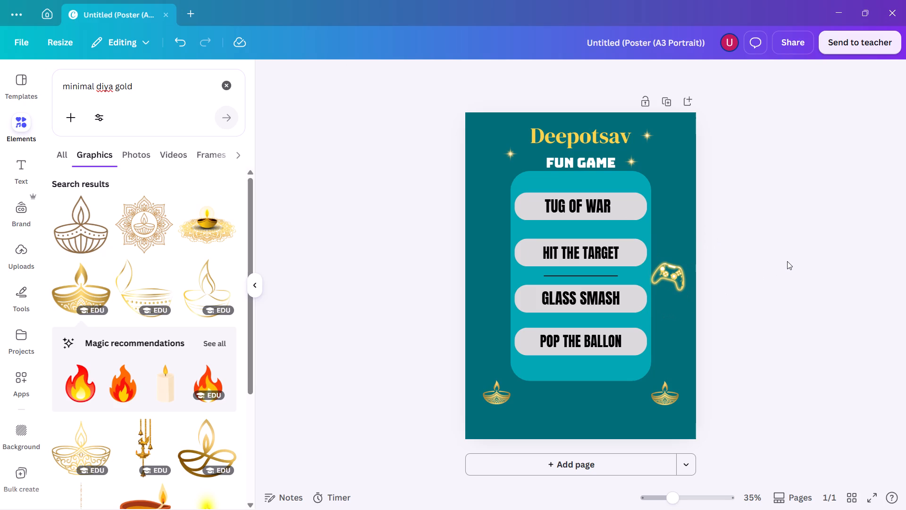
left_click(667, 271)
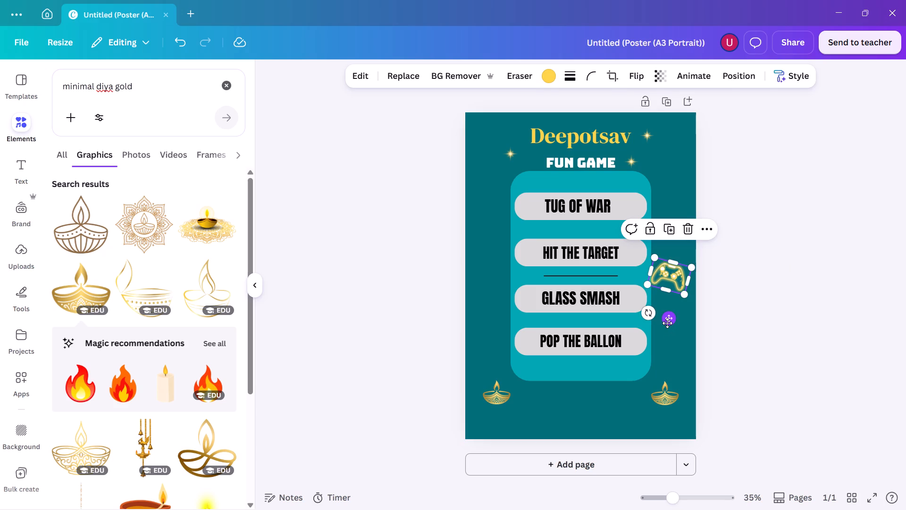
key("Down")
key("Down")
key("Down")
key("Down")
key("Down")
key("Down")
key("Down")
key("Down")
key("Down")
key("Down")
key("Down")
key("Down")
key("Down")
key("Down")
key("Down")
key("Down")
key("Down")
key("Down")
key("Down")
key("Down")
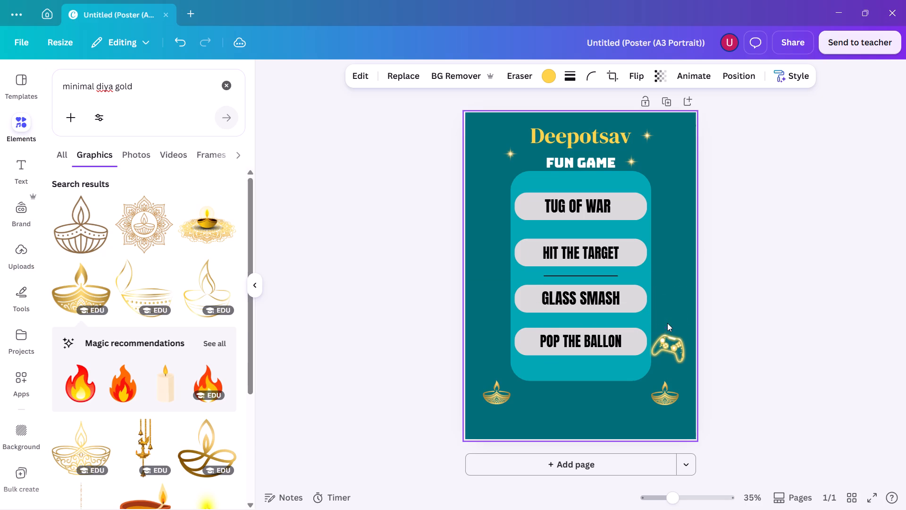
key("Left")
key("Left")
key("Left")
key("Left")
key("Left")
key("Left")
key("Left")
key("Left")
key("Left")
key("Left")
key("Left")
key("Left")
key("Left")
key("Left")
key("Left")
key("Left")
key("Left")
key("Left")
key("Left")
key("Left")
key("Left")
key("Left")
key("Left")
key("Left")
key("Left")
key("Left")
key("Left")
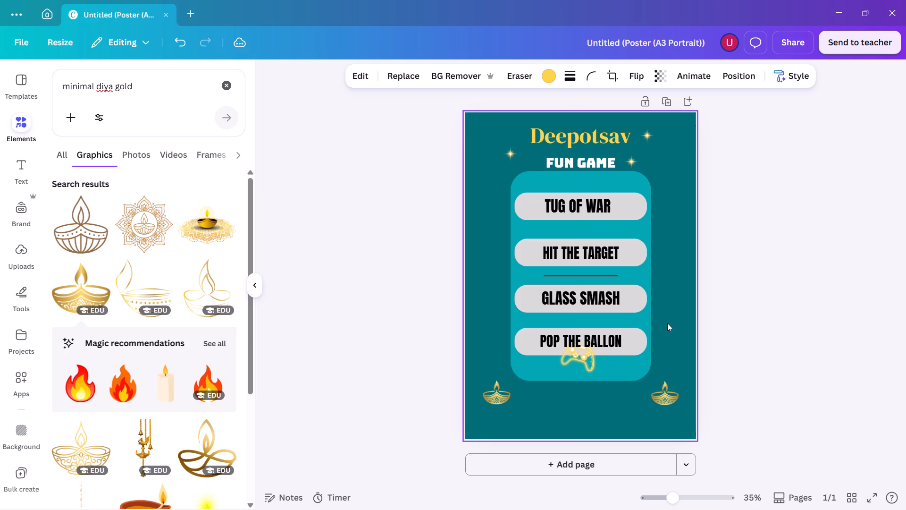
key("Down")
key("Down")
key("Down")
key("Down")
key("Down")
key("Down")
key("Down")
key("Down")
key("Down")
key("Down")
key("Down")
key("Down")
key("Down")
key("Down")
key("Down")
key("Down")
key("Down")
key("Down")
key("Down")
key("Down")
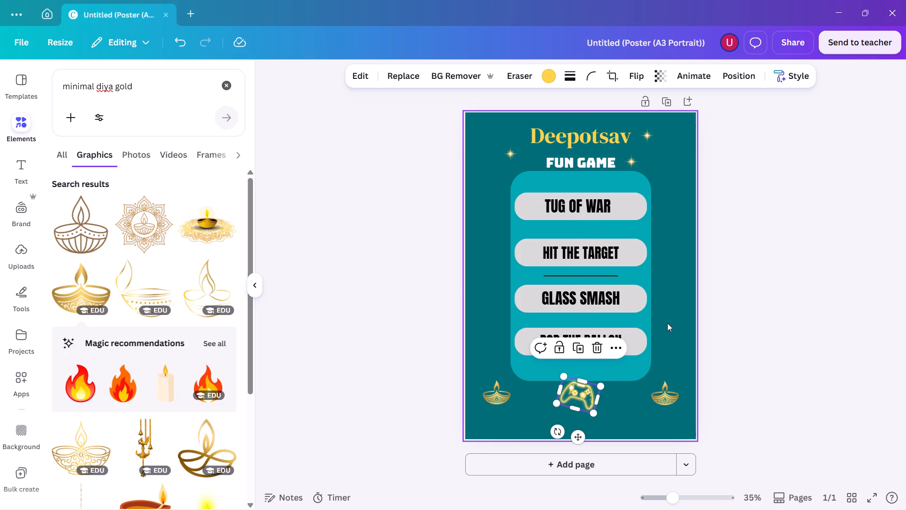
key("Right")
key("Right")
key("Right")
key("Right")
key("Right")
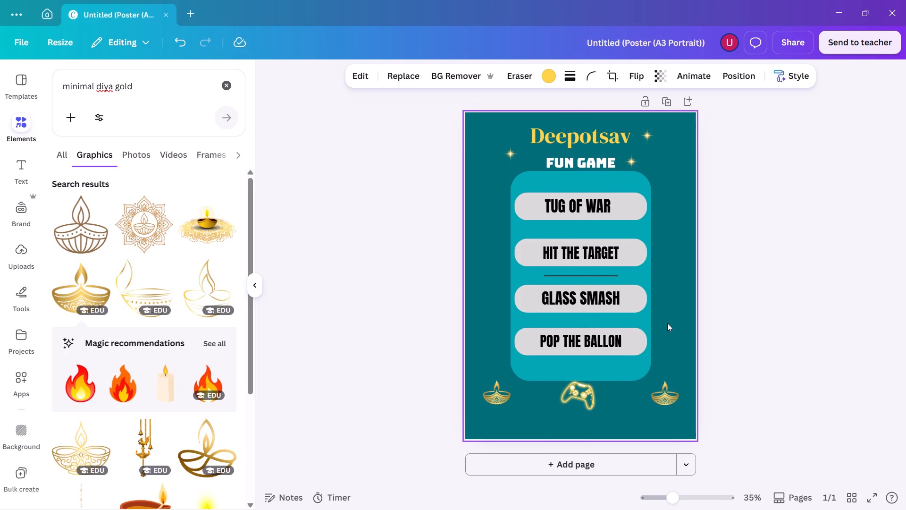
key("Down")
key("Down")
key("Down")
key("Down")
key("Down")
key("Down")
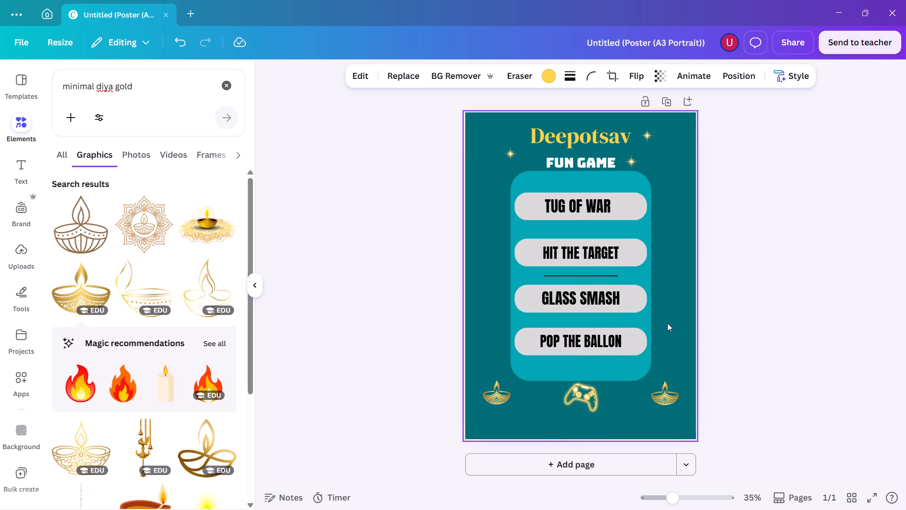
key("Down")
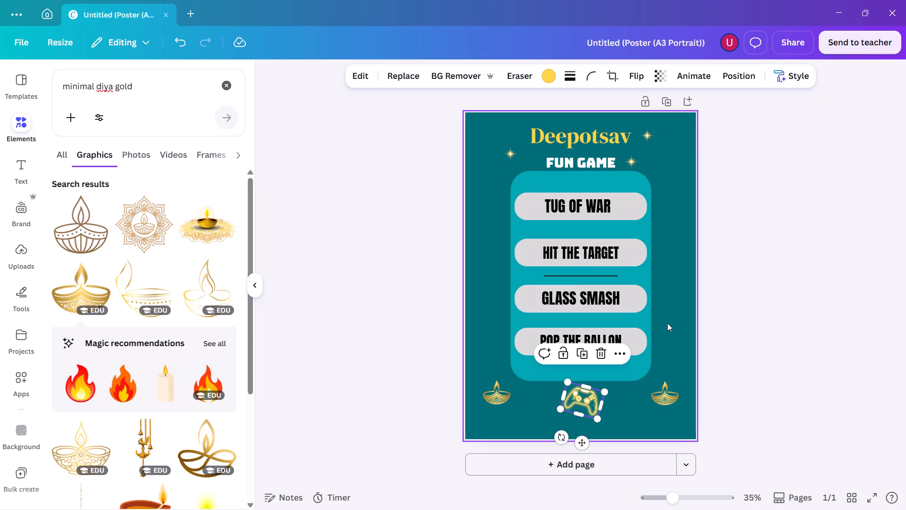
left_click(833, 172)
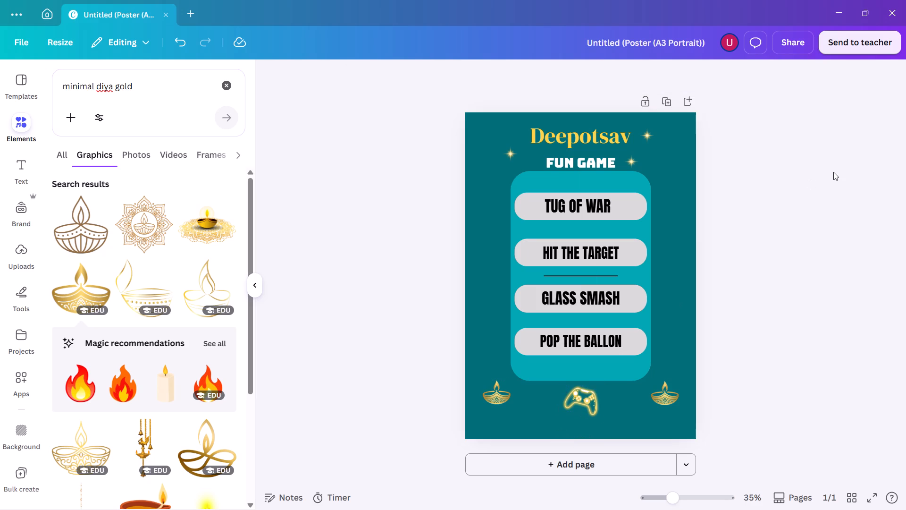
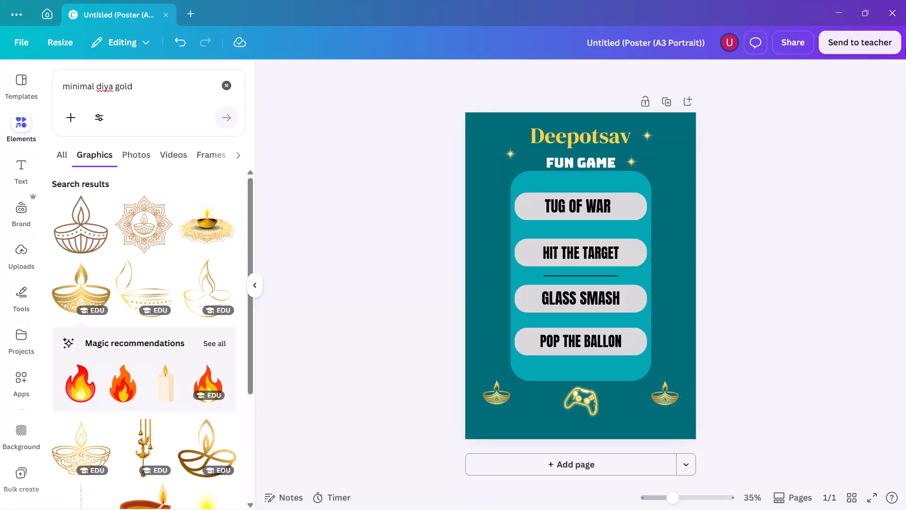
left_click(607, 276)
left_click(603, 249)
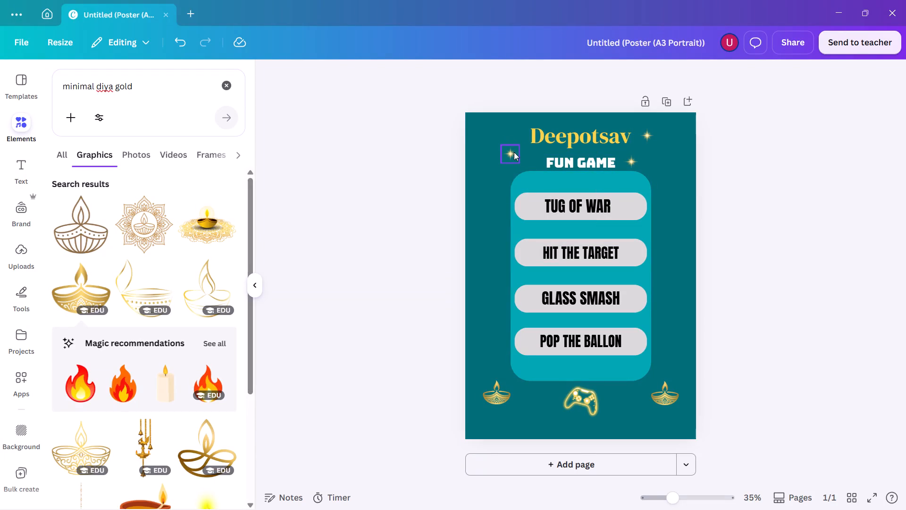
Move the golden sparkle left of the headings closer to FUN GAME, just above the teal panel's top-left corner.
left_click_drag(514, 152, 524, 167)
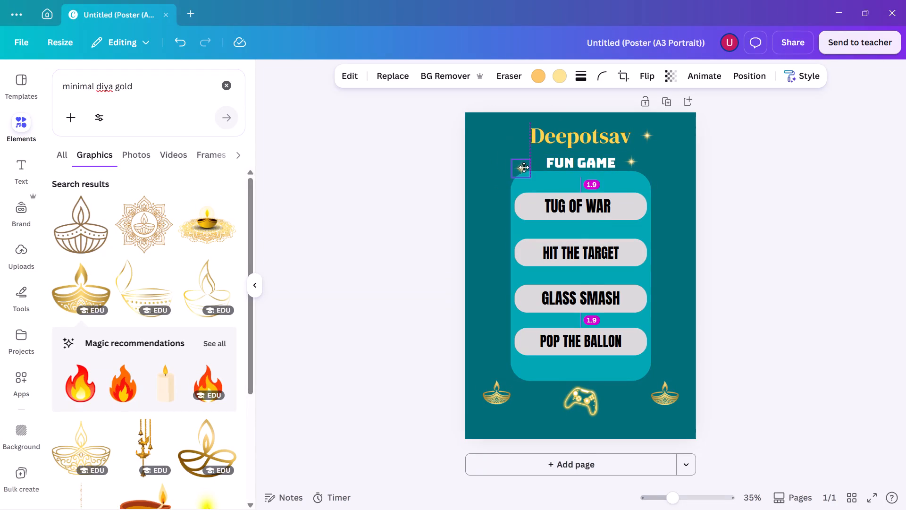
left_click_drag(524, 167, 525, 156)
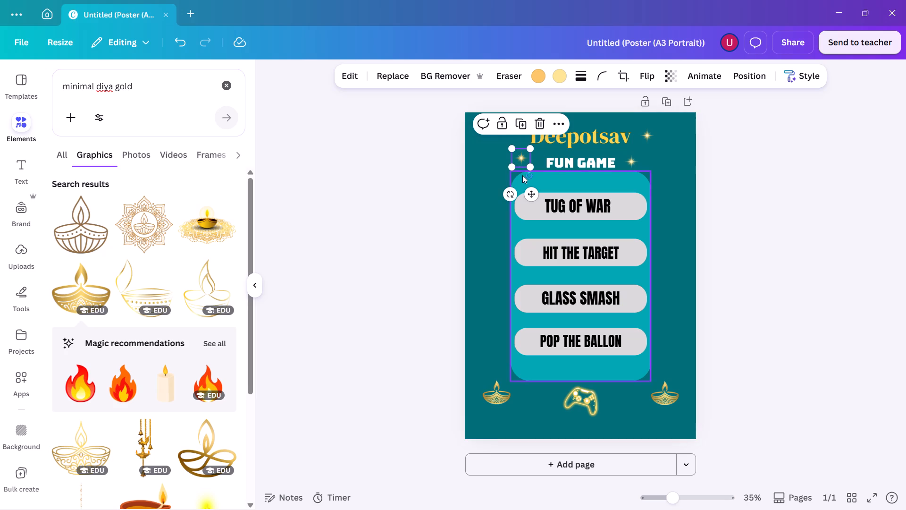
Copy the golden sparkle left of FUN GAME and place the duplicate just left of the Deepotsav title.
left_click(552, 125)
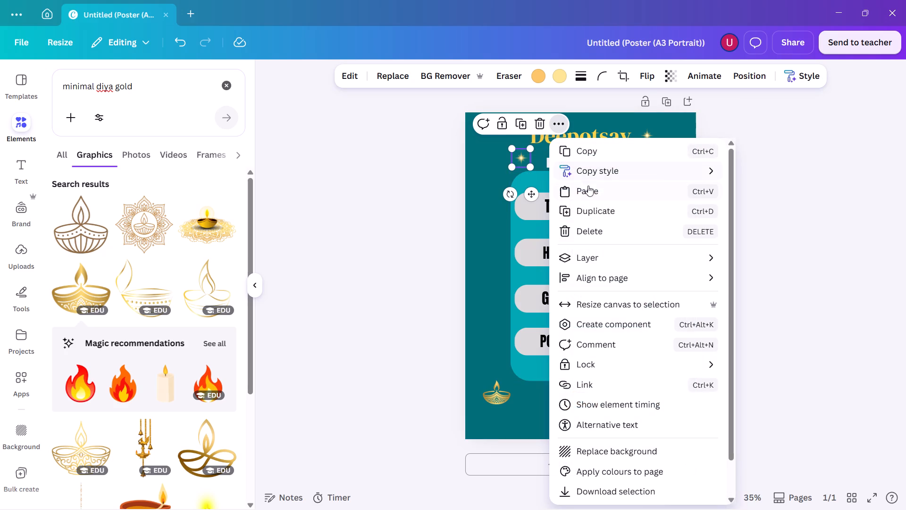
left_click(585, 154)
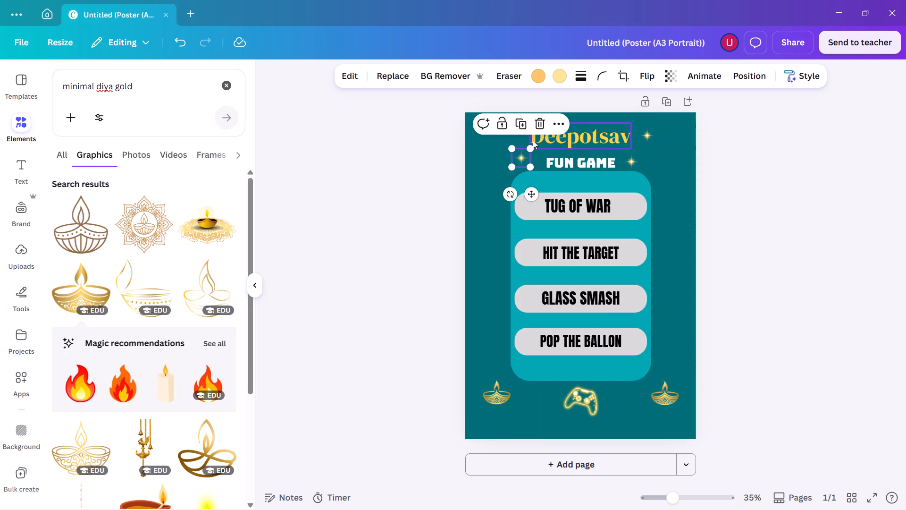
left_click(497, 138)
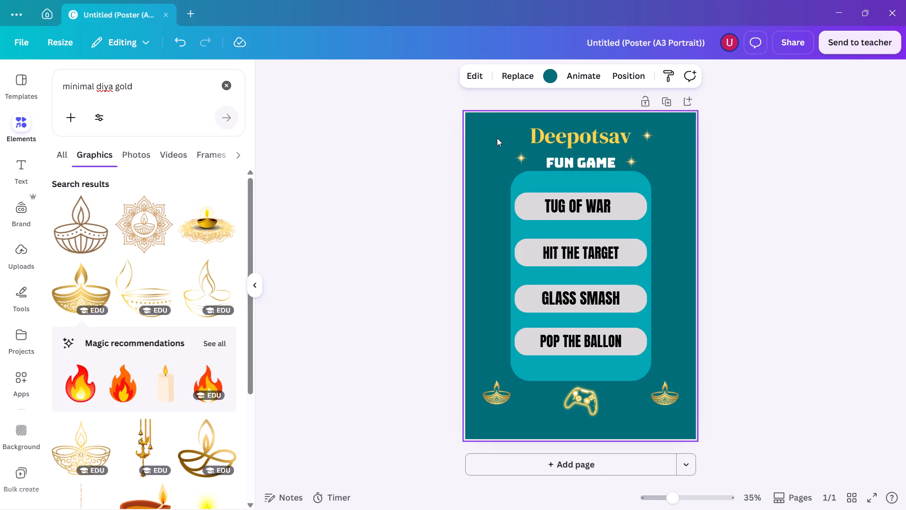
key("ctrl+v")
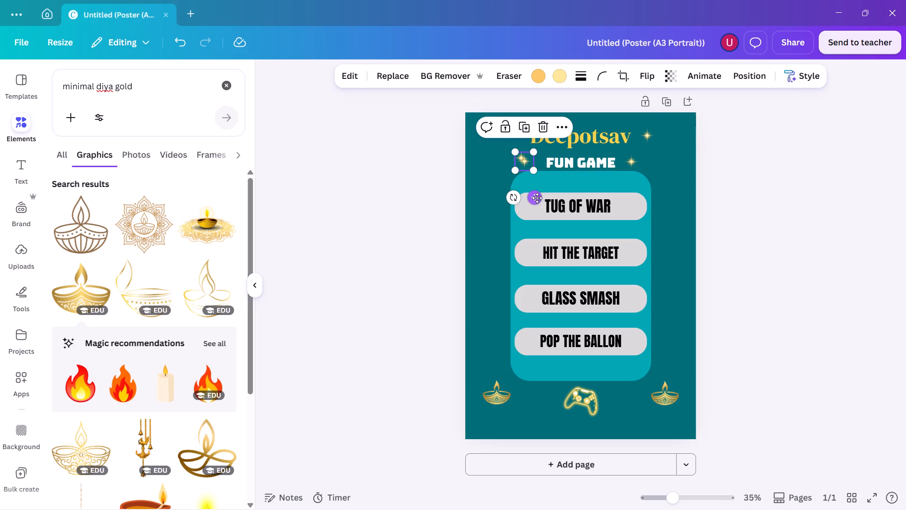
left_click_drag(536, 197, 527, 178)
left_click(792, 194)
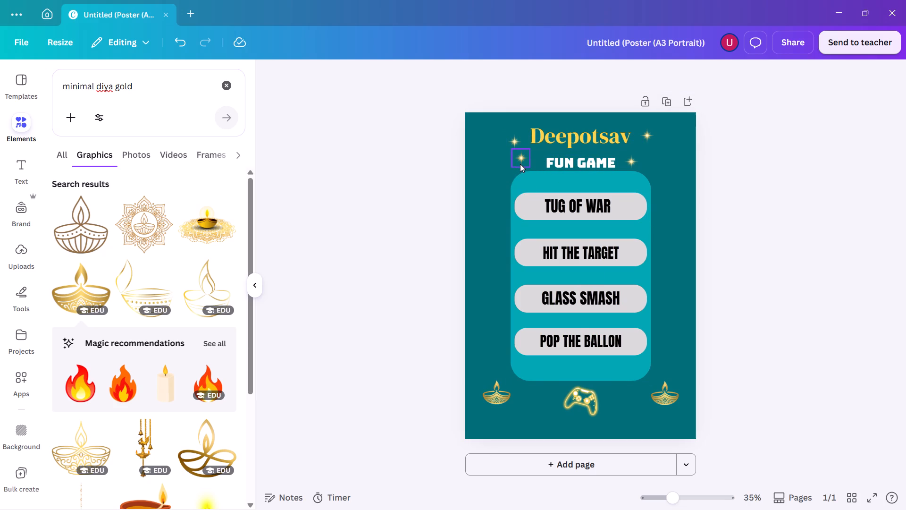
Move the lower-left sparkle right beside the start of FUN GAME, level with the sparkle on the heading's other side.
left_click_drag(520, 164, 528, 167)
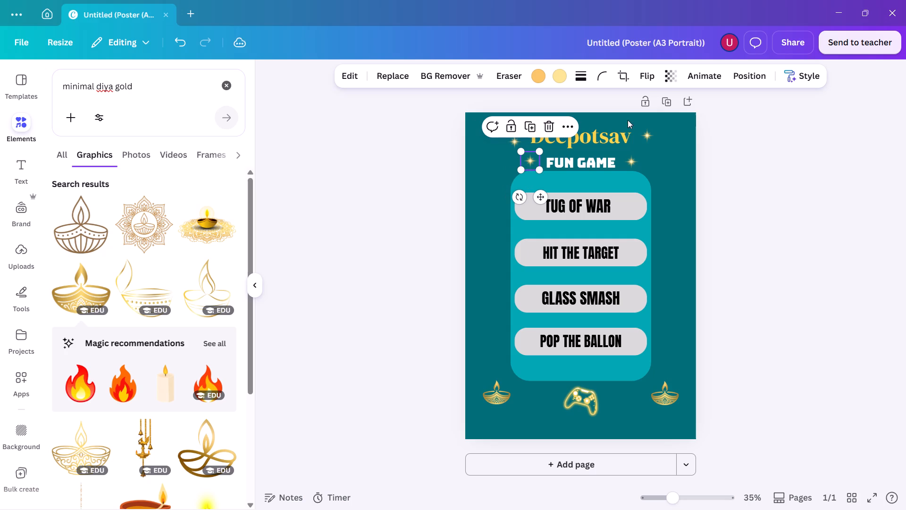
left_click(784, 141)
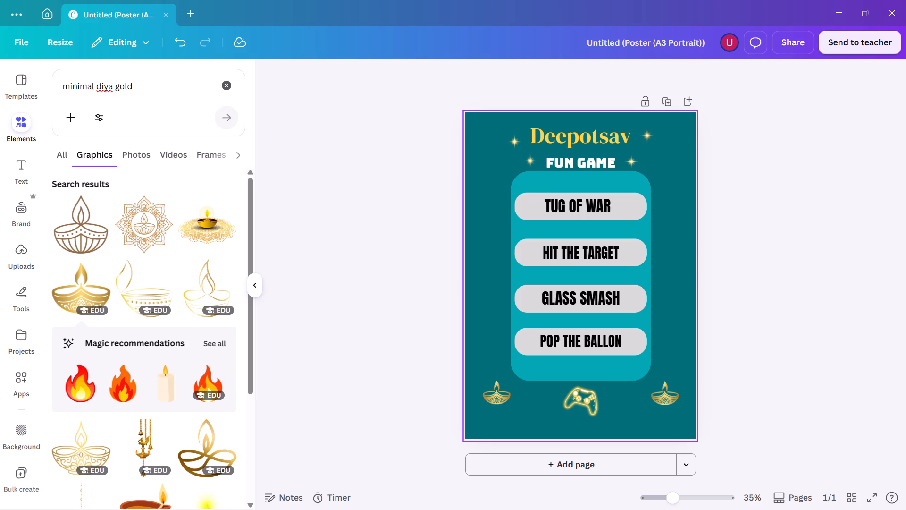
Search the elements library for "golden decorative corner" and restrict the results to graphics.
left_click(230, 86)
type("gol")
type("den deco")
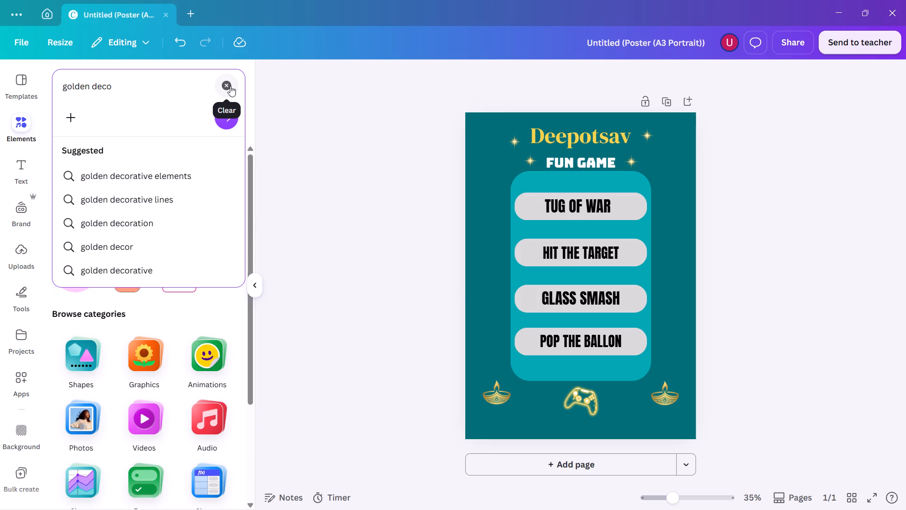
type("raatiive")
key("space")
type("corner")
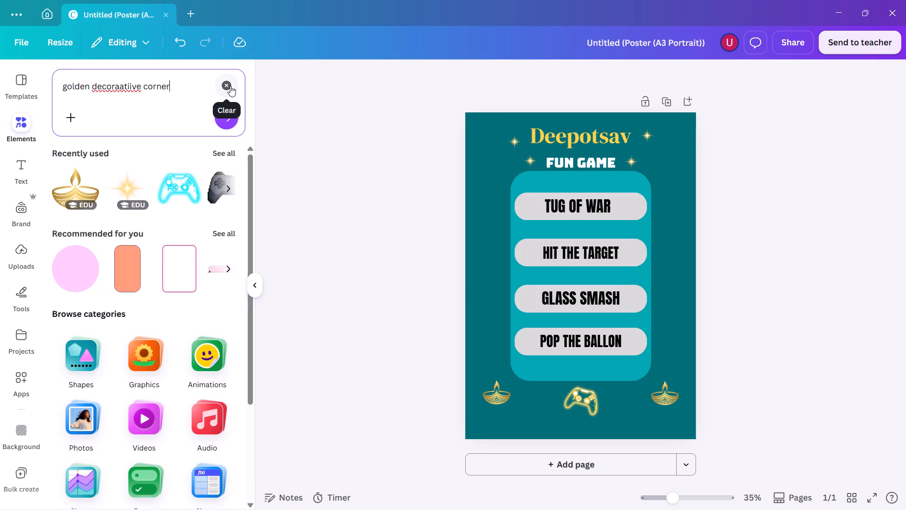
key("BackSpace")
key("BackSpace")
key("BackSpace")
key("BackSpace")
key("BackSpace")
key("BackSpace")
key("BackSpace")
key("BackSpace")
key("BackSpace")
key("BackSpace")
key("BackSpace")
key("BackSpace")
key("BackSpace")
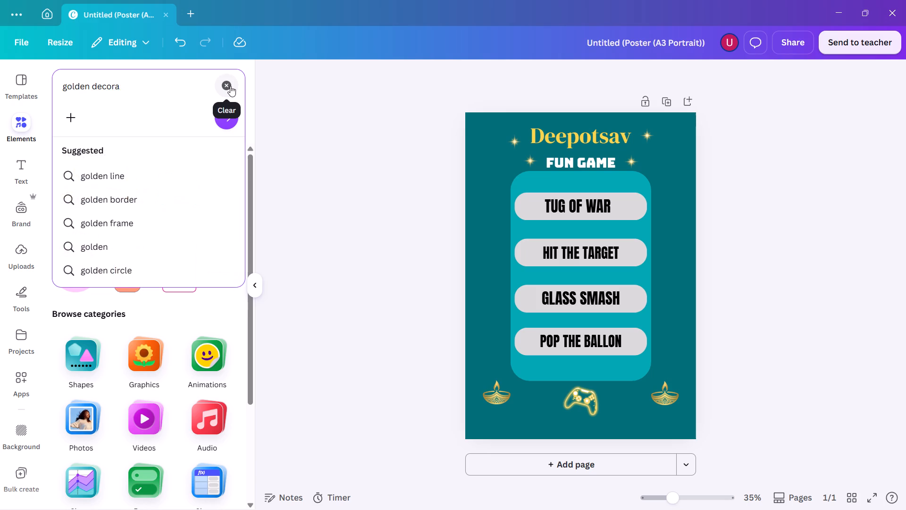
type("tive")
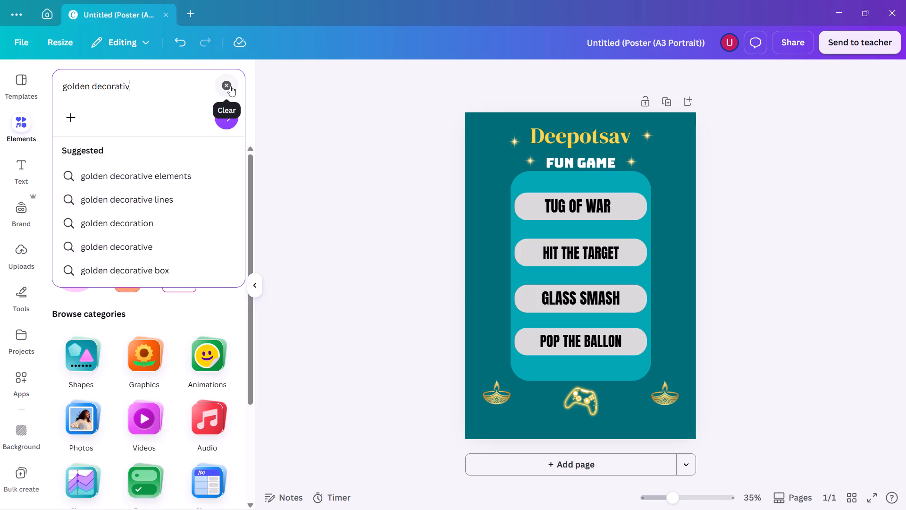
key("space")
type("corner")
key("Return")
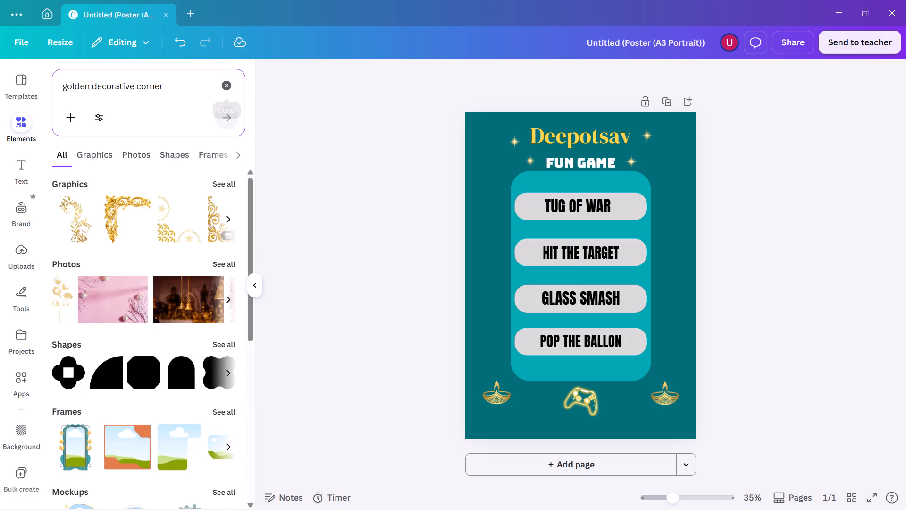
left_click(102, 157)
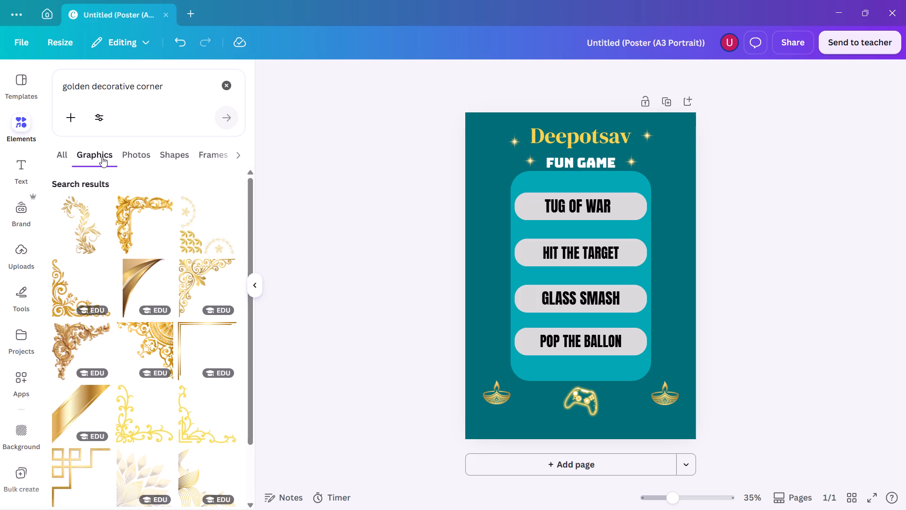
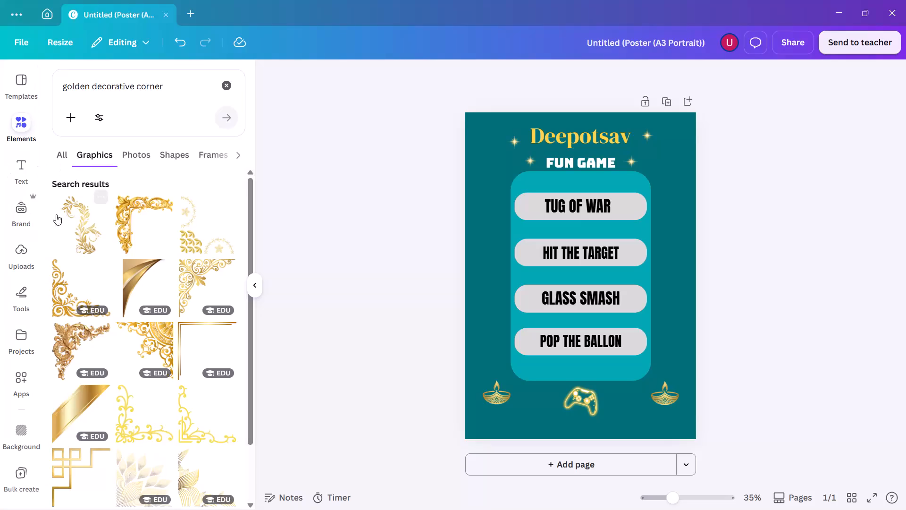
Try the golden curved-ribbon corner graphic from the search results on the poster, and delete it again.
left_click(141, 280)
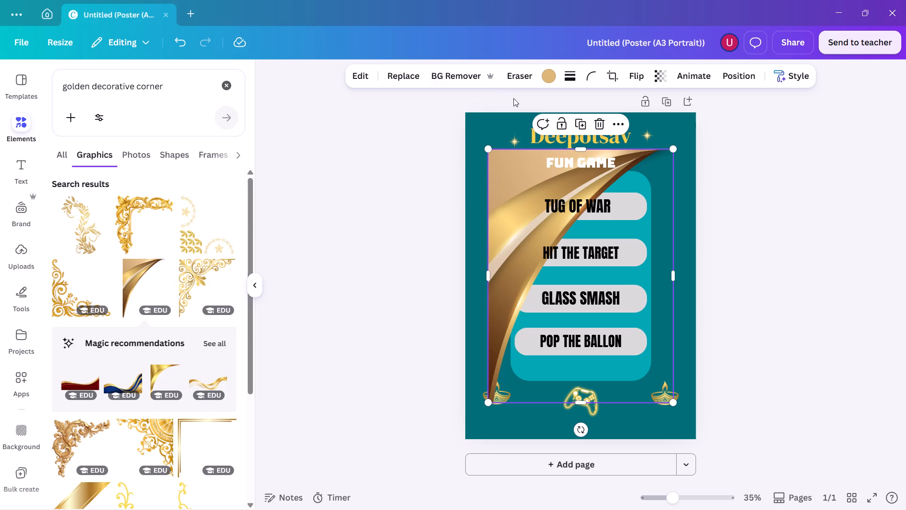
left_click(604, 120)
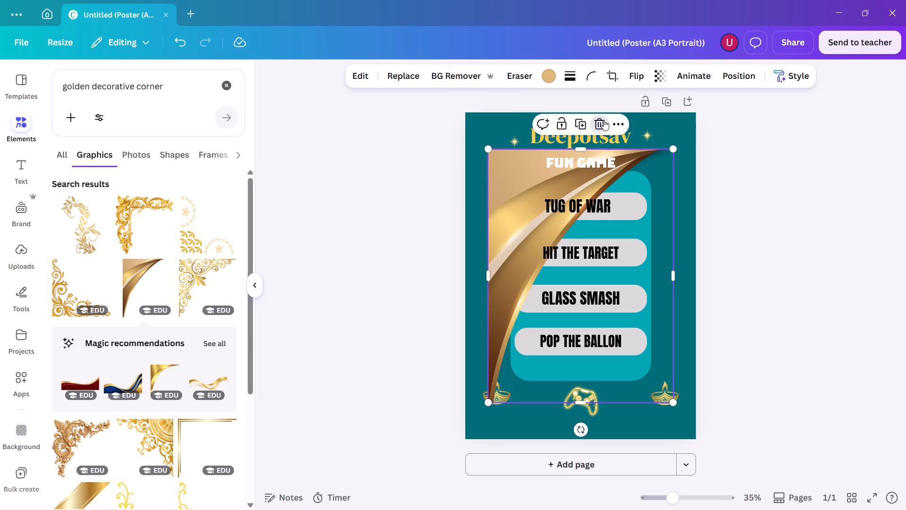
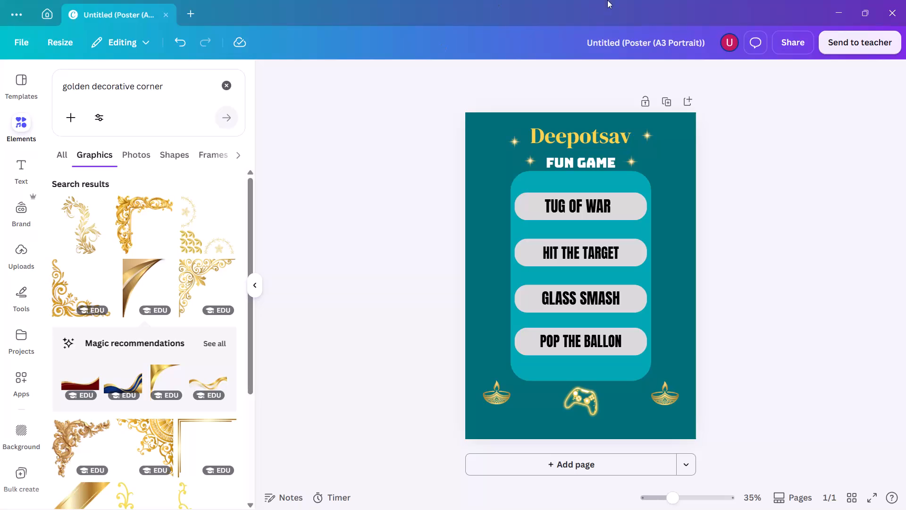
Close the design application window containing the Deepotsav poster and return to the desktop.
left_click(905, 0)
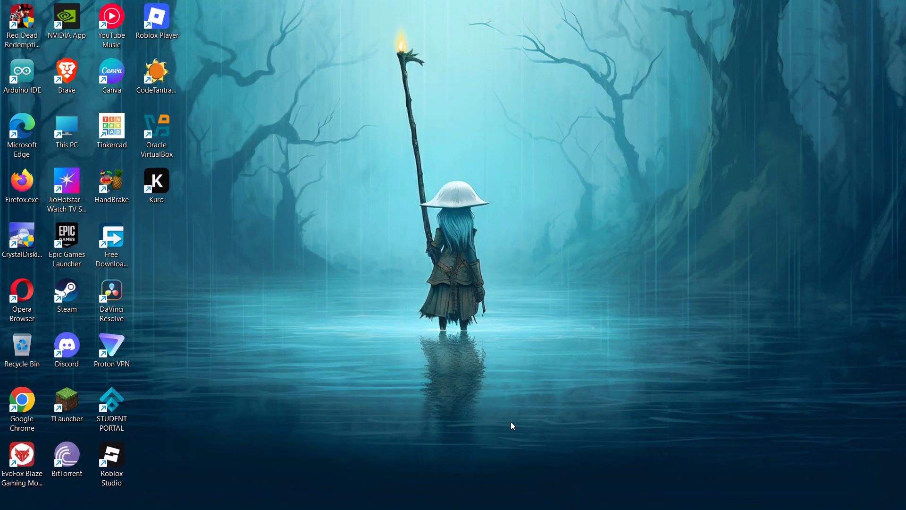